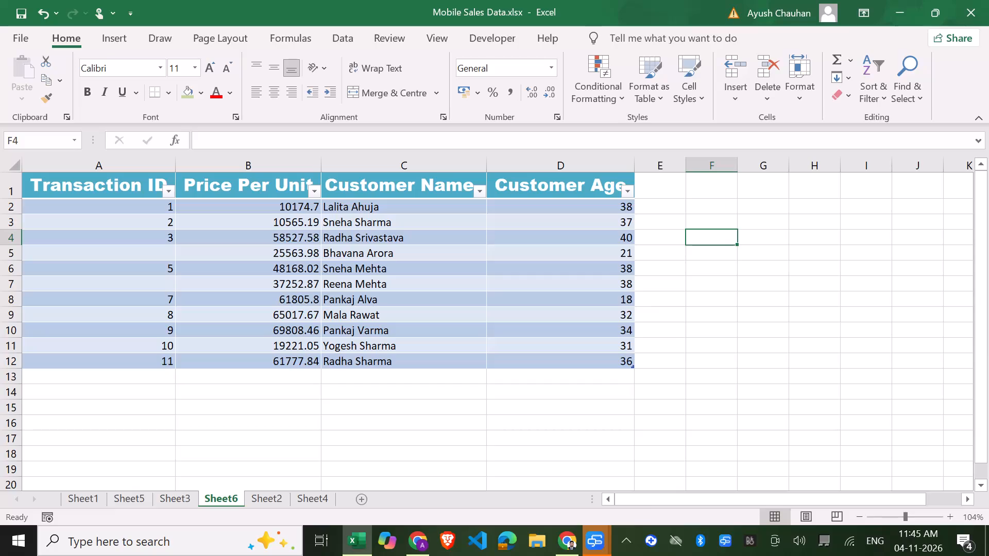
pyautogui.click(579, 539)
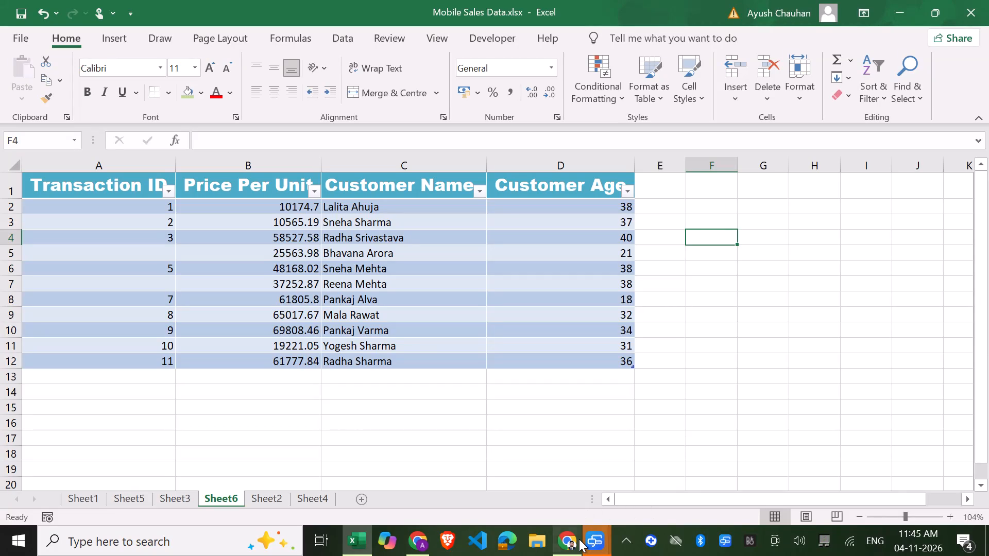
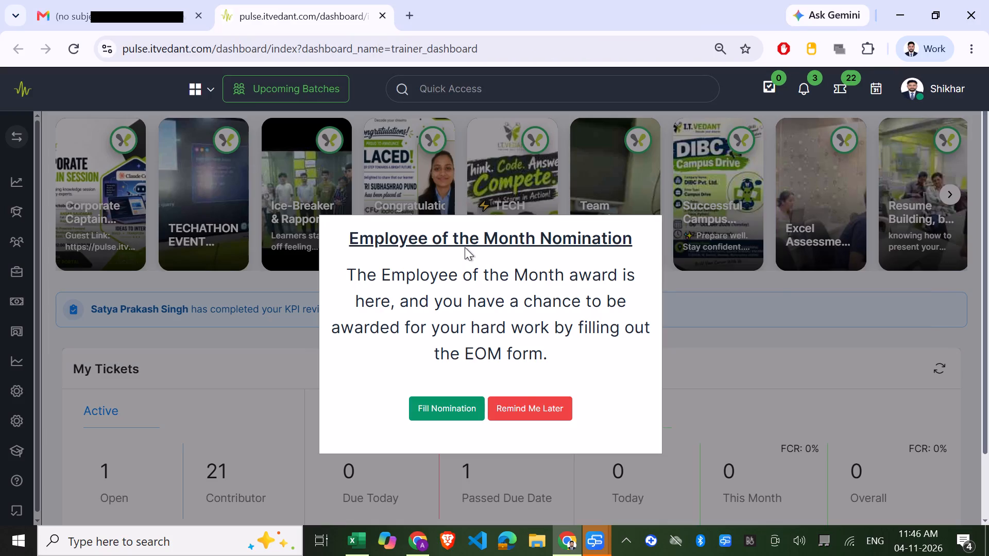
# Postpone the Employee of the Month nomination with the remind-me-later choice.
pyautogui.click(533, 413)
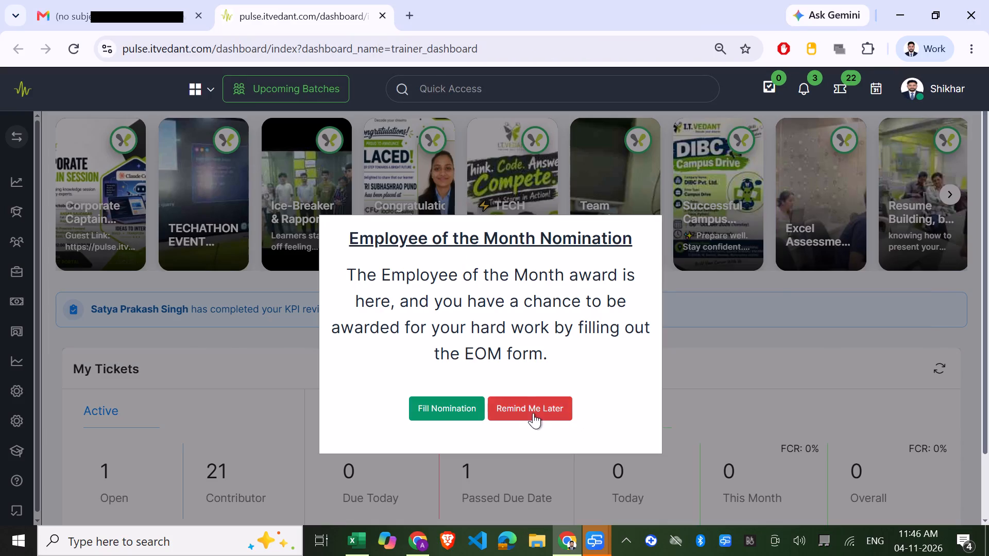
# Search the portal's Quick Access for 307.
pyautogui.scroll(-4, 603, 365)
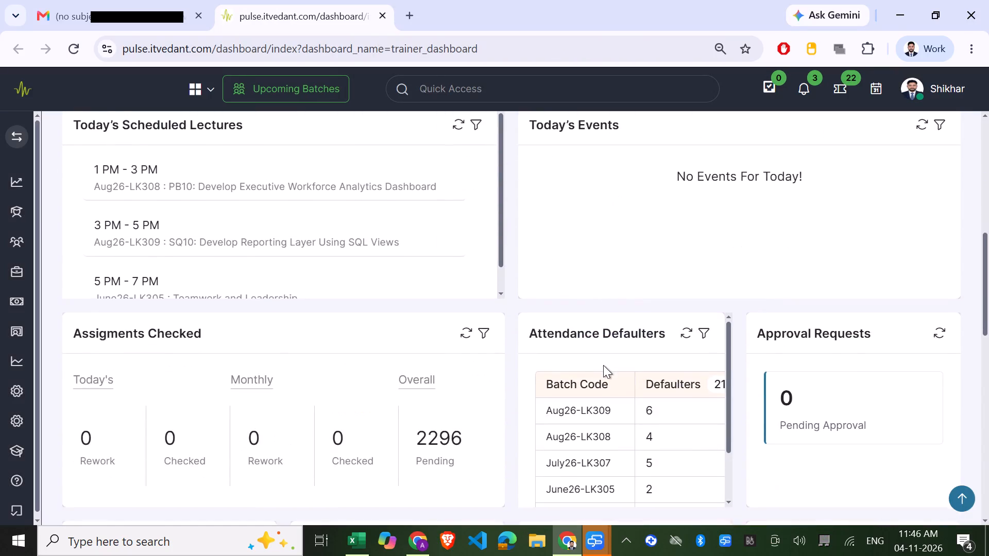
pyautogui.scroll(4, 603, 365)
pyautogui.click(526, 89)
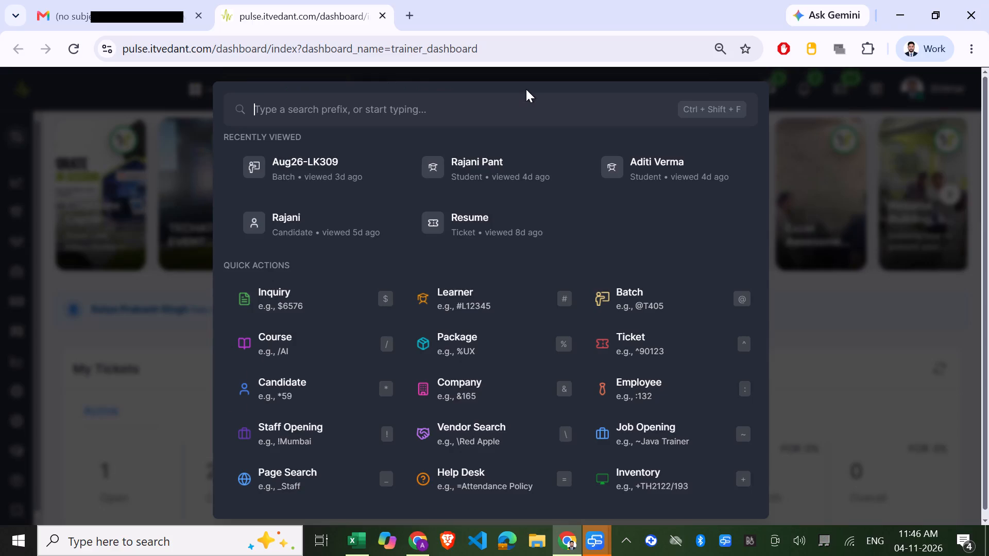
pyautogui.write('307')
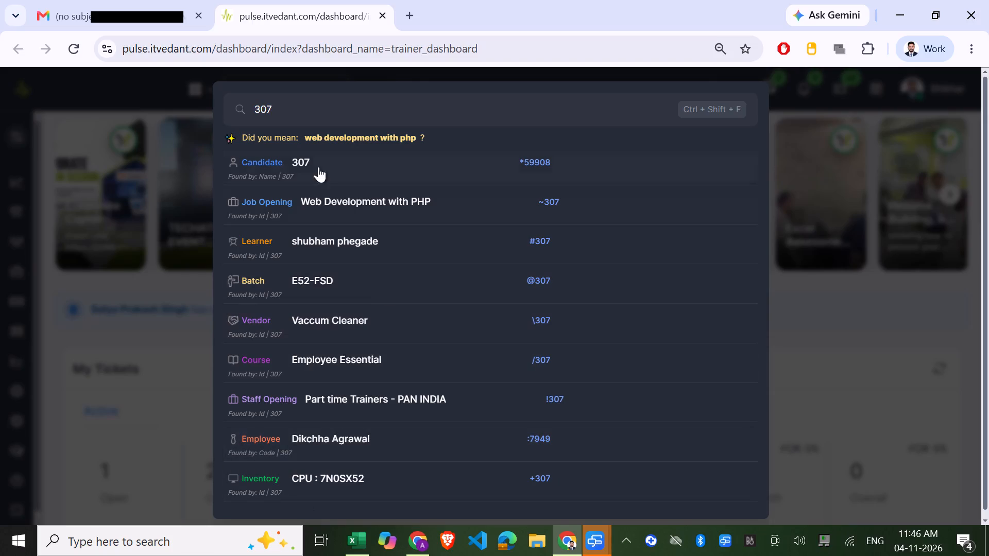
# Replace the Quick Access search term with dsda307 and check for a matching batch.
pyautogui.click(330, 114)
pyautogui.press('BackSpace')
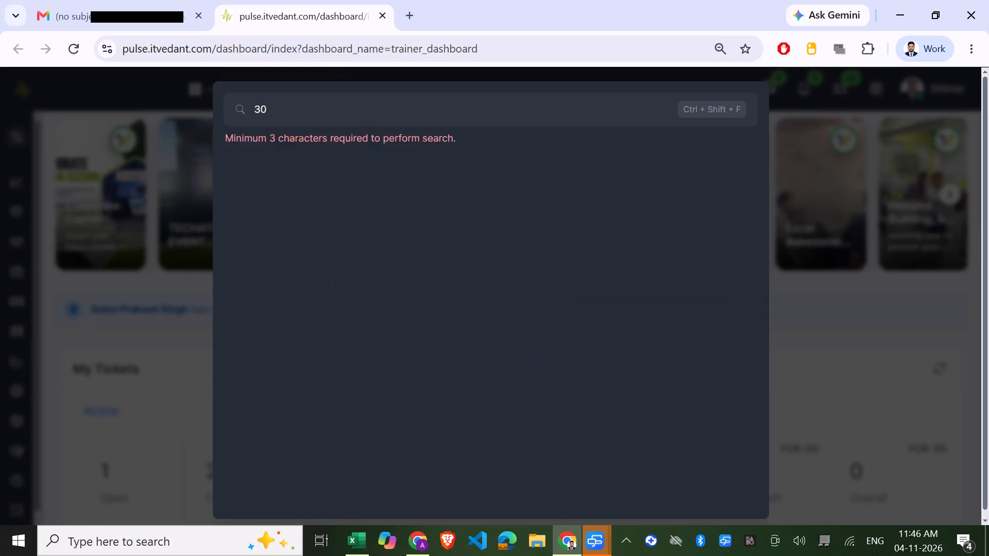
pyautogui.press('BackSpace')
pyautogui.press('BackSpace')
pyautogui.press('BackSpace')
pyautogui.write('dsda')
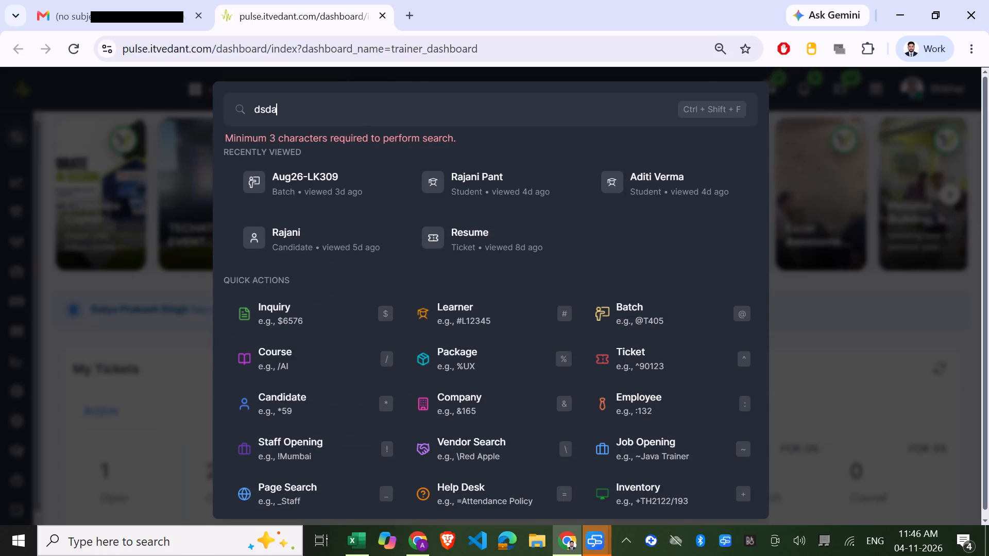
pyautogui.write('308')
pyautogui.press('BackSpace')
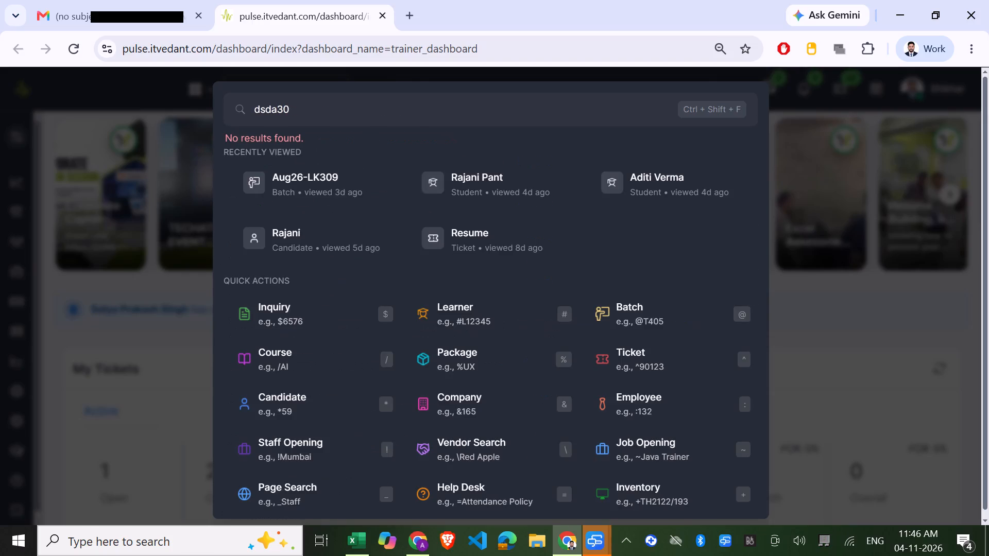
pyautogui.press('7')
pyautogui.scroll(-2, 449, 429)
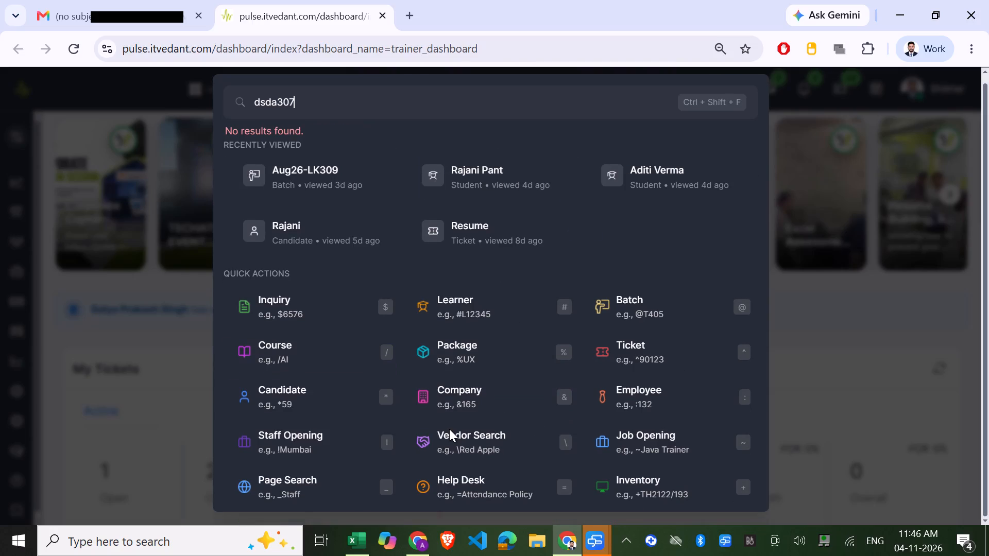
pyautogui.scroll(-1, 449, 429)
# Refine the Quick Access search term to dsdalk307.
pyautogui.click(278, 96)
pyautogui.write('lk')
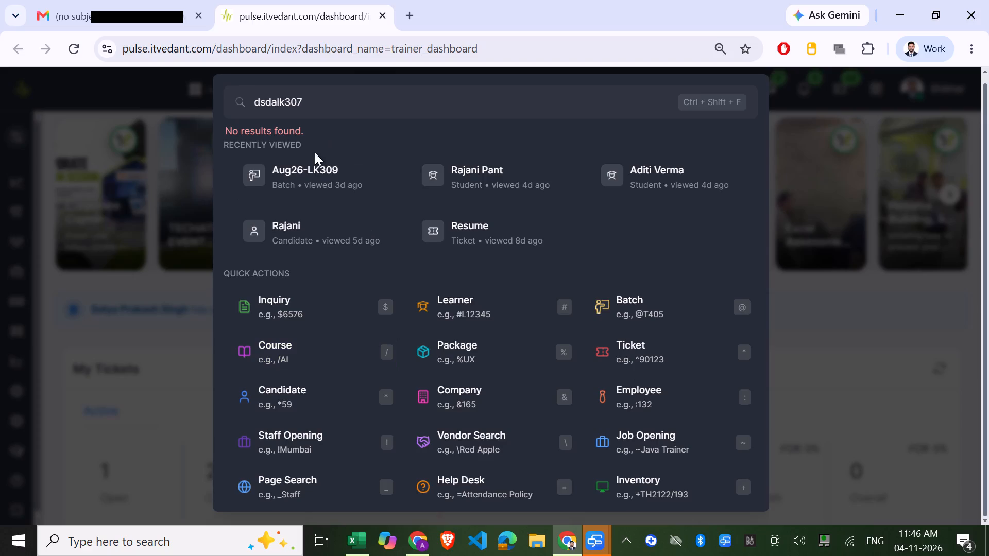
pyautogui.scroll(-3, 323, 263)
# Reduce the search term to 307, look through the results for the batch, and close Quick Access.
pyautogui.press('BackSpace')
pyautogui.press('BackSpace')
pyautogui.press('BackSpace')
pyautogui.press('BackSpace')
pyautogui.press('BackSpace')
pyautogui.press('BackSpace')
pyautogui.press('BackSpace')
pyautogui.press('BackSpace')
pyautogui.press('BackSpace')
pyautogui.press('BackSpace')
pyautogui.press('BackSpace')
pyautogui.press('BackSpace')
pyautogui.press('BackSpace')
pyautogui.press('BackSpace')
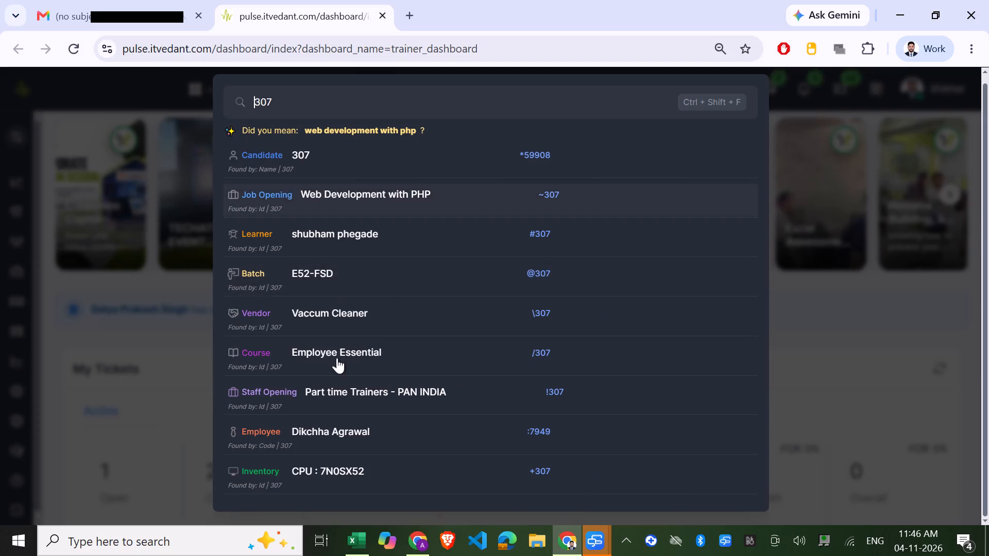
pyautogui.scroll(-9, 335, 375)
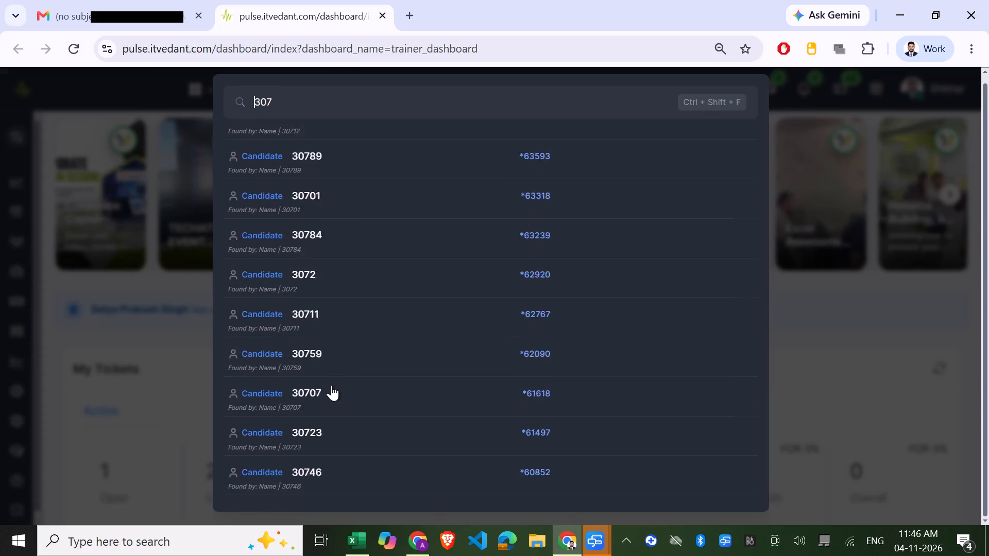
pyautogui.click(49, 319)
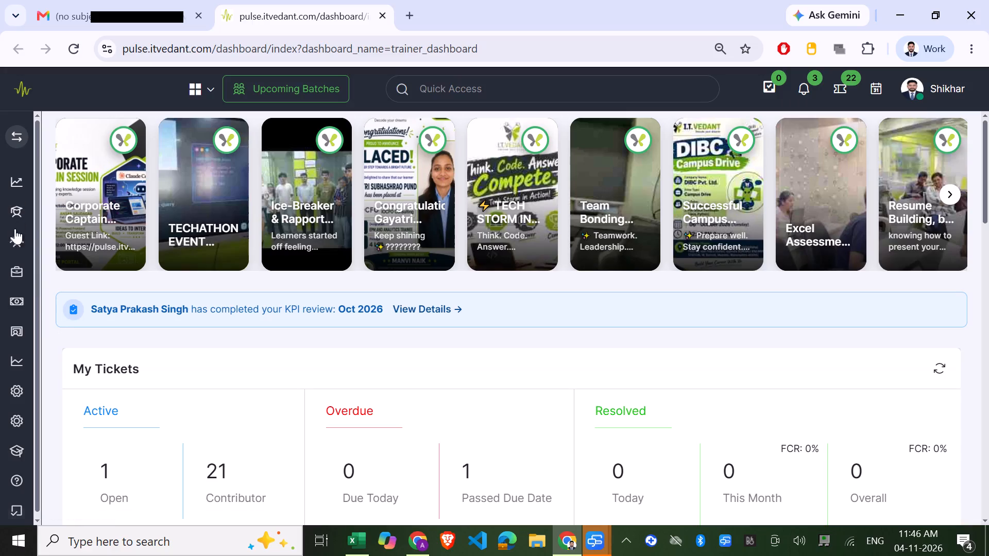
# Open the Batches list page from the site navigation.
pyautogui.click(16, 237)
pyautogui.click(61, 242)
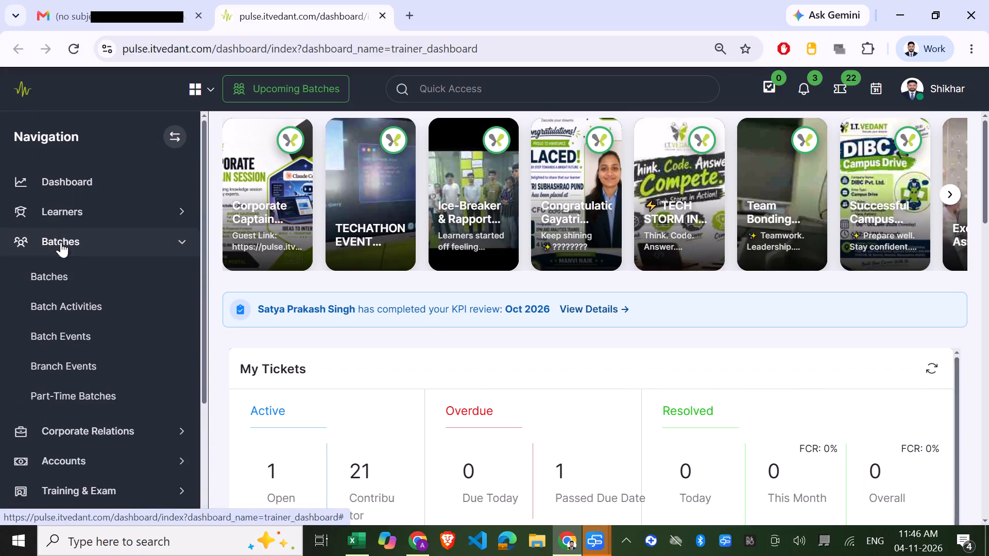
pyautogui.click(71, 236)
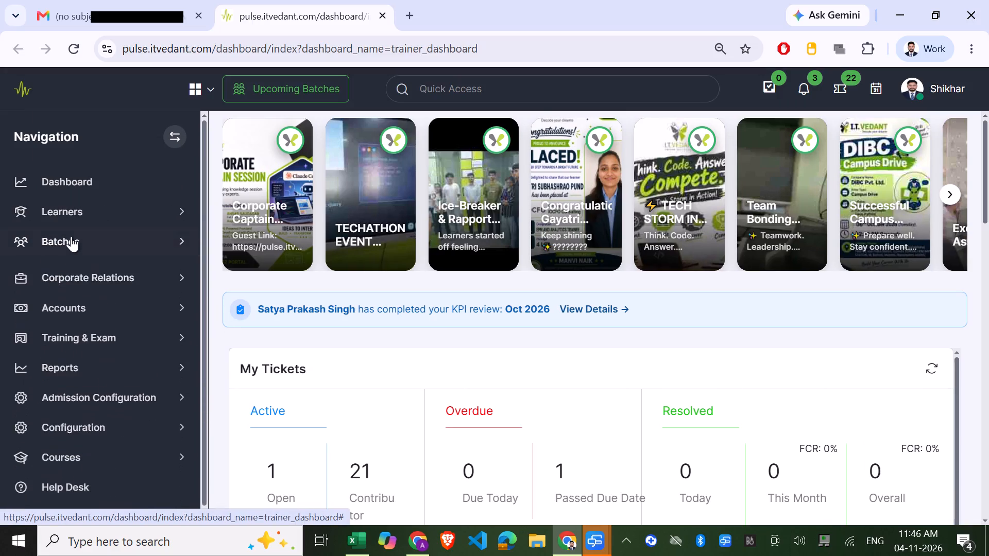
pyautogui.click(52, 273)
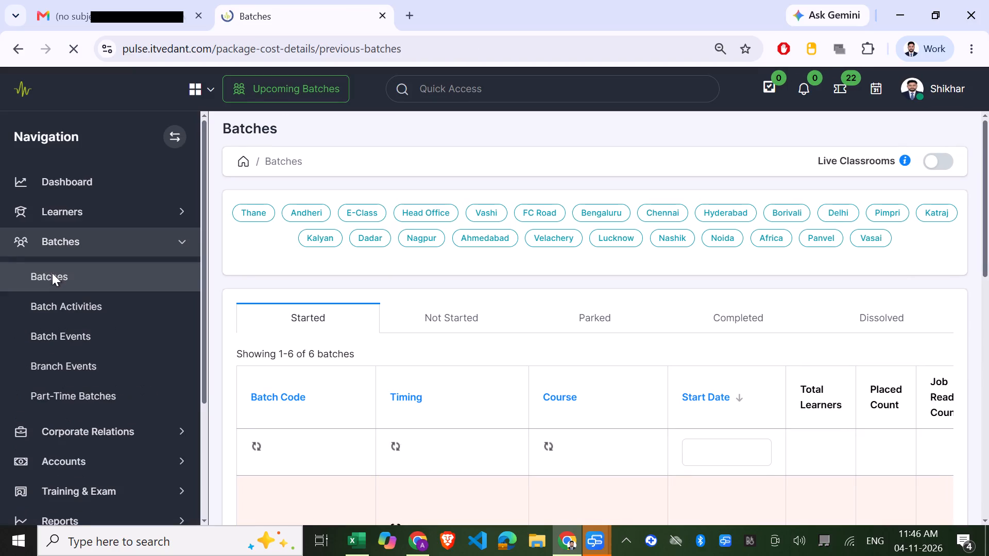
# Find batch July26-LK307 among the started Lucknow batches and open its details page.
pyautogui.scroll(-1, 441, 337)
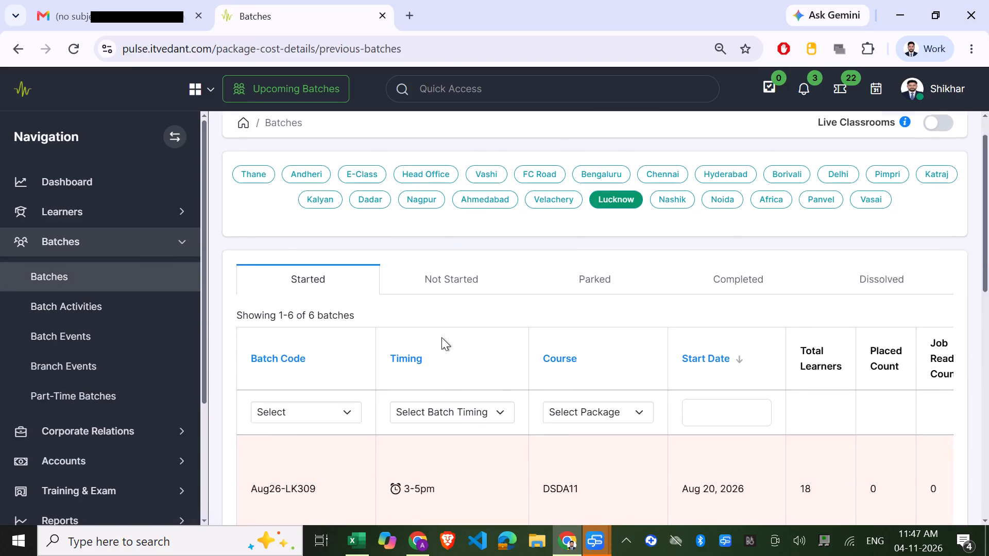
pyautogui.scroll(-2, 441, 337)
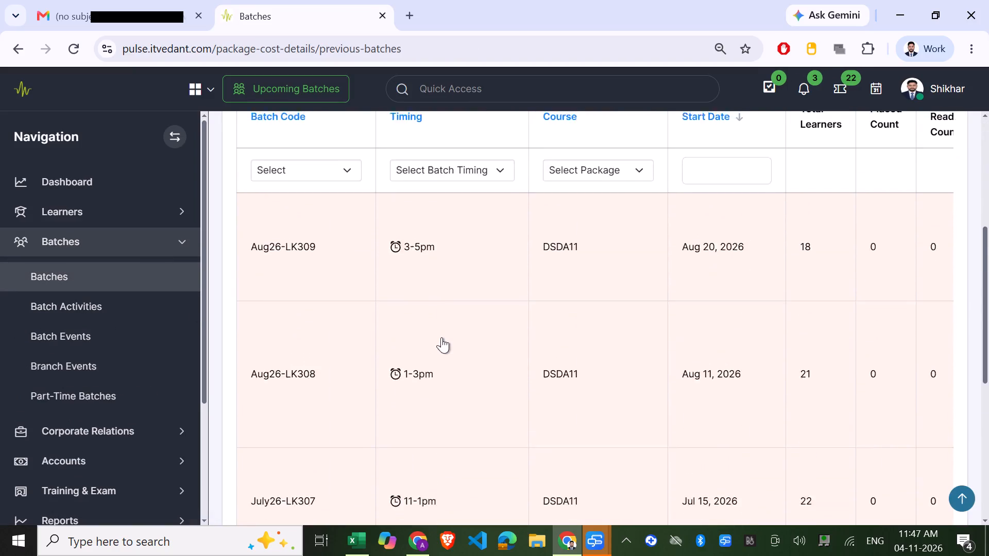
pyautogui.scroll(-1, 441, 337)
pyautogui.scroll(-4, 357, 393)
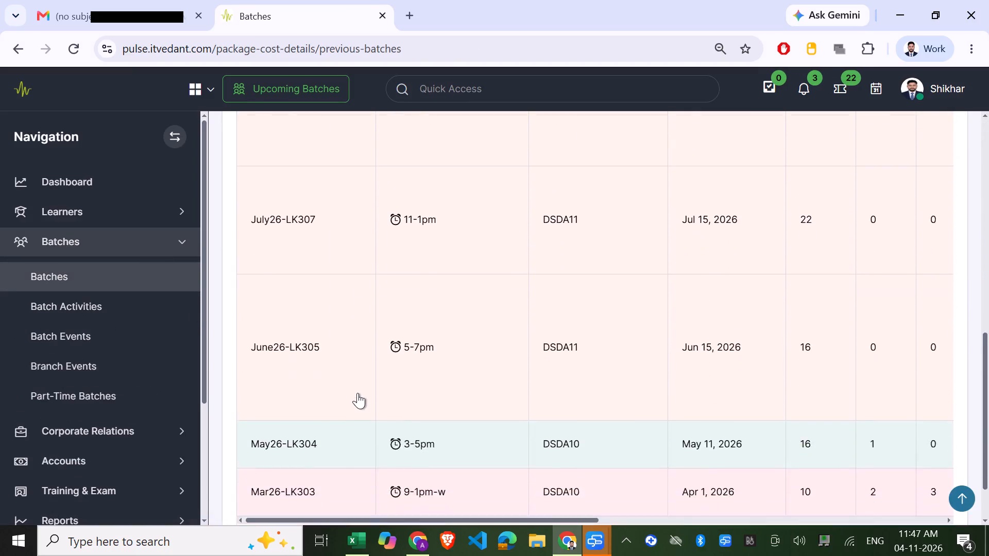
pyautogui.scroll(4, 357, 393)
pyautogui.scroll(-1, 357, 393)
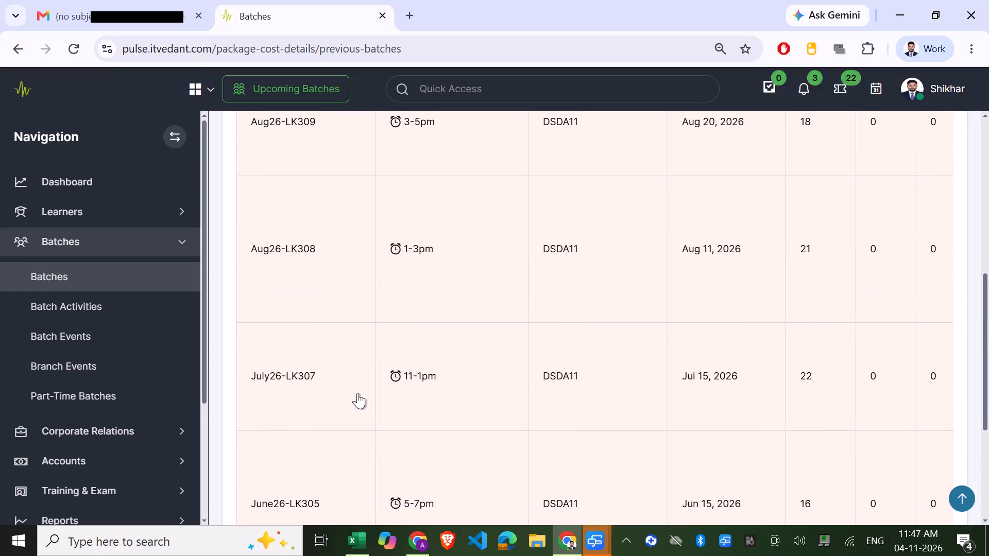
pyautogui.scroll(-2, 357, 393)
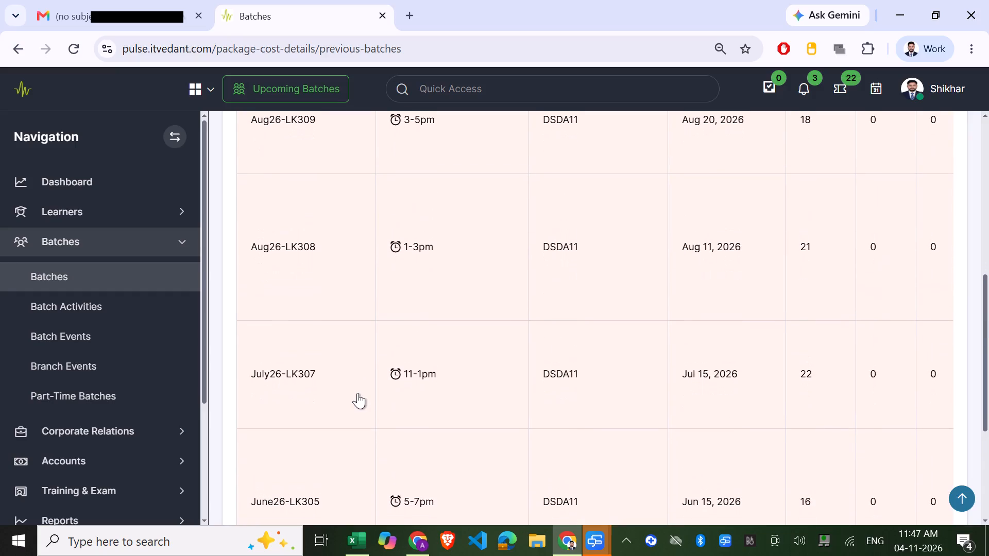
pyautogui.scroll(-4, 357, 393)
pyautogui.click(308, 373)
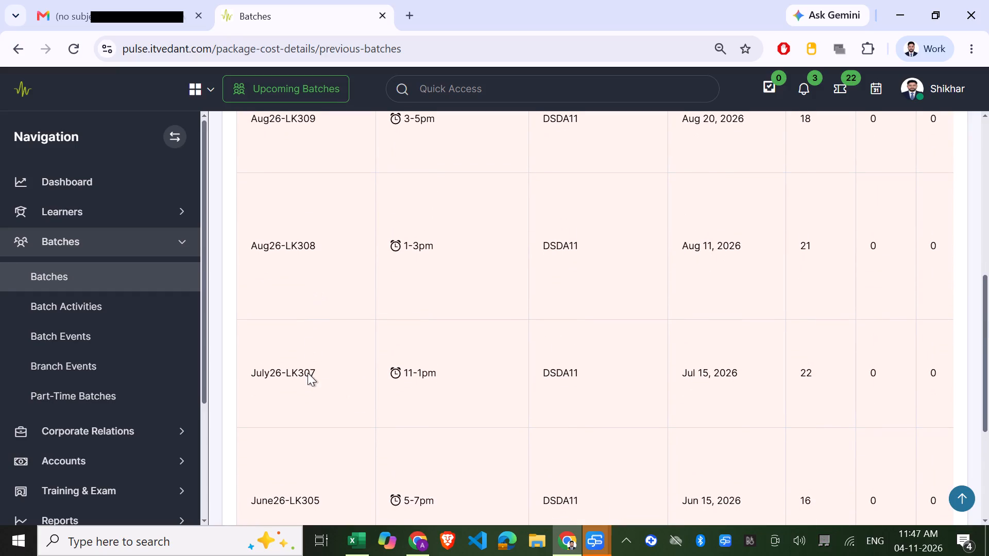
pyautogui.click(329, 385)
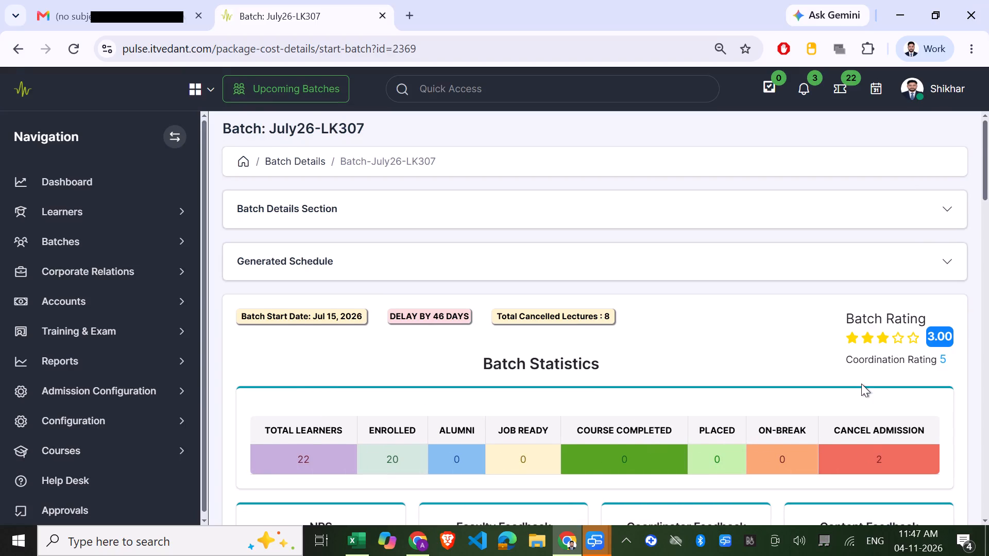
# Review the lab sessions of the Tableau 11.0 course under Essential Modules, then return to the batch page.
pyautogui.scroll(-6, 861, 384)
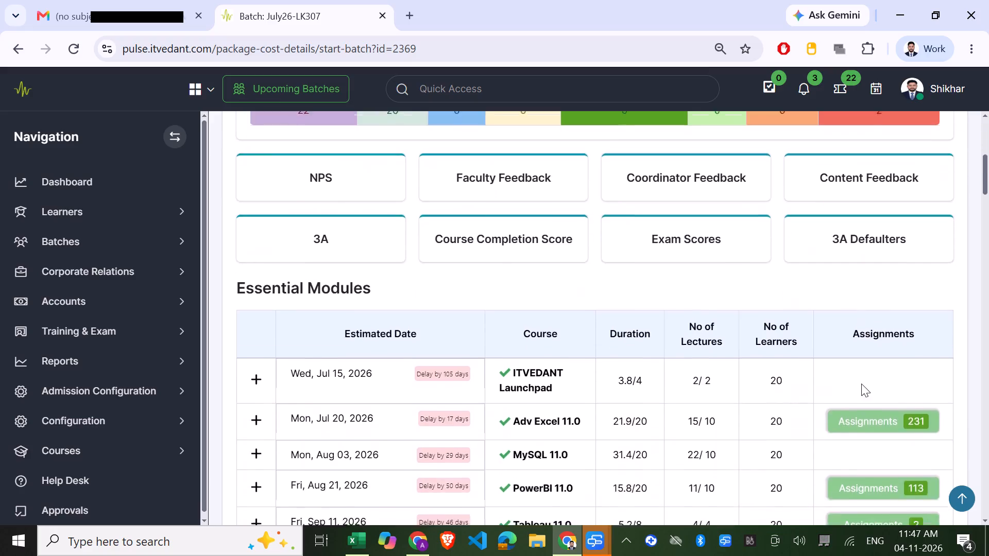
pyautogui.scroll(-2, 861, 384)
pyautogui.click(561, 326)
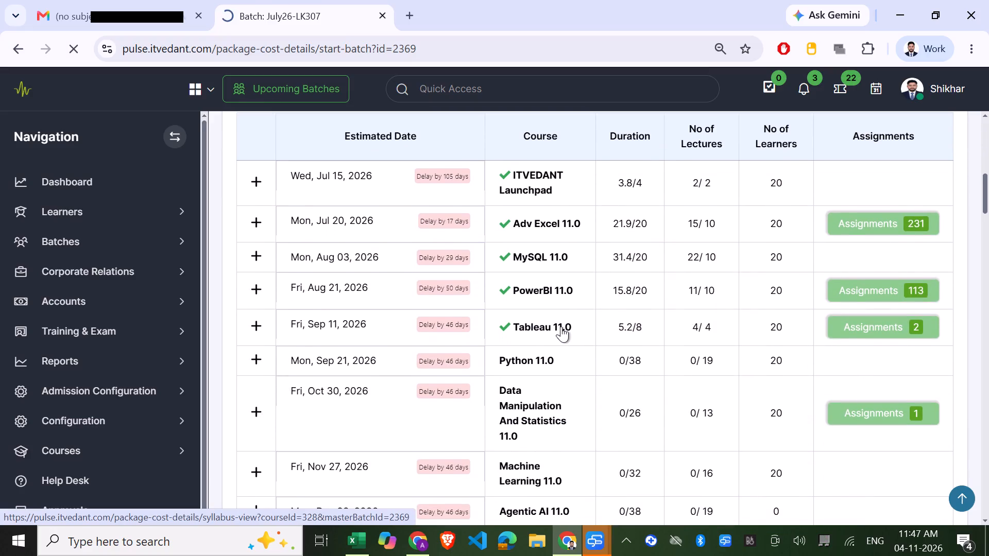
pyautogui.scroll(-4, 701, 374)
pyautogui.scroll(2, 701, 374)
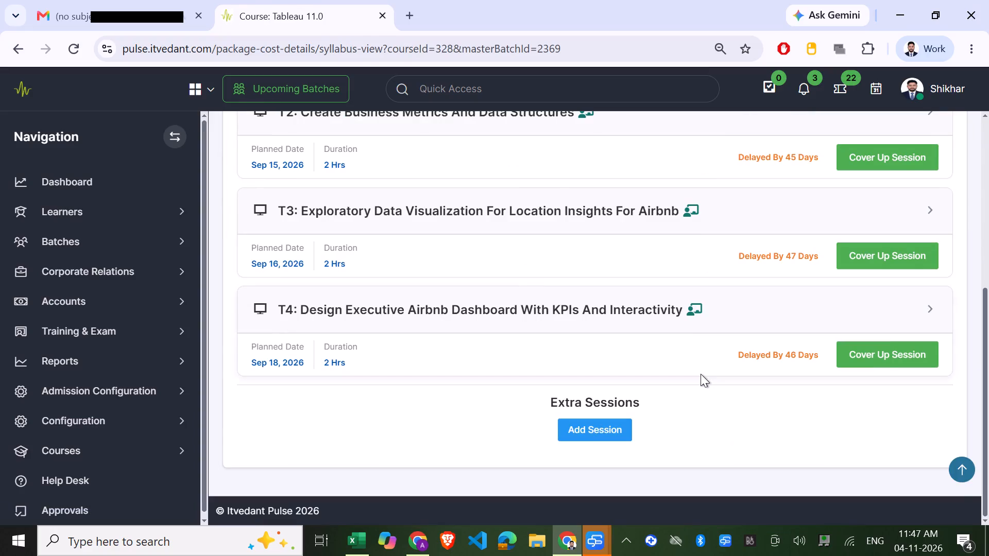
pyautogui.scroll(7, 701, 374)
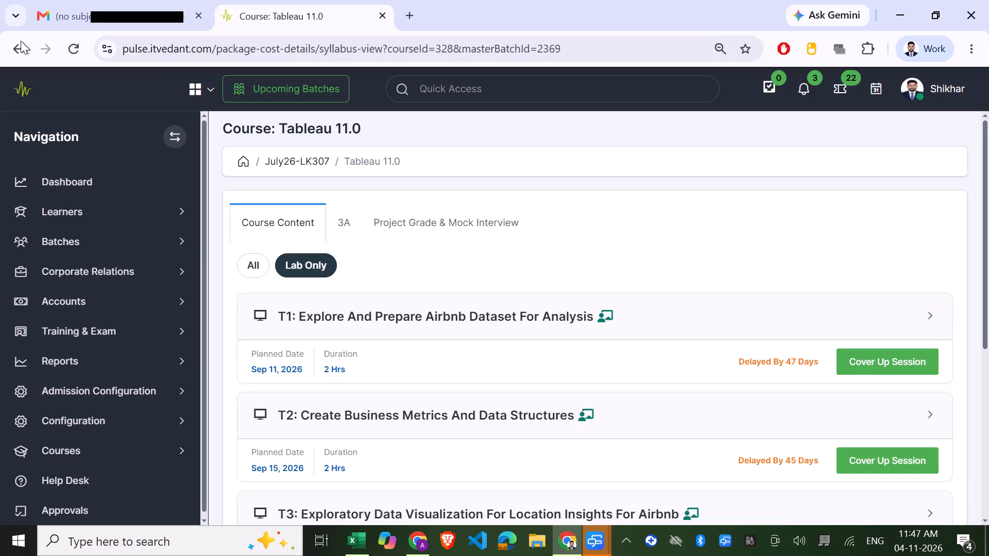
pyautogui.click(8, 41)
# Open the Python 11.0 course from the batch's Essential Modules.
pyautogui.scroll(-2, 819, 306)
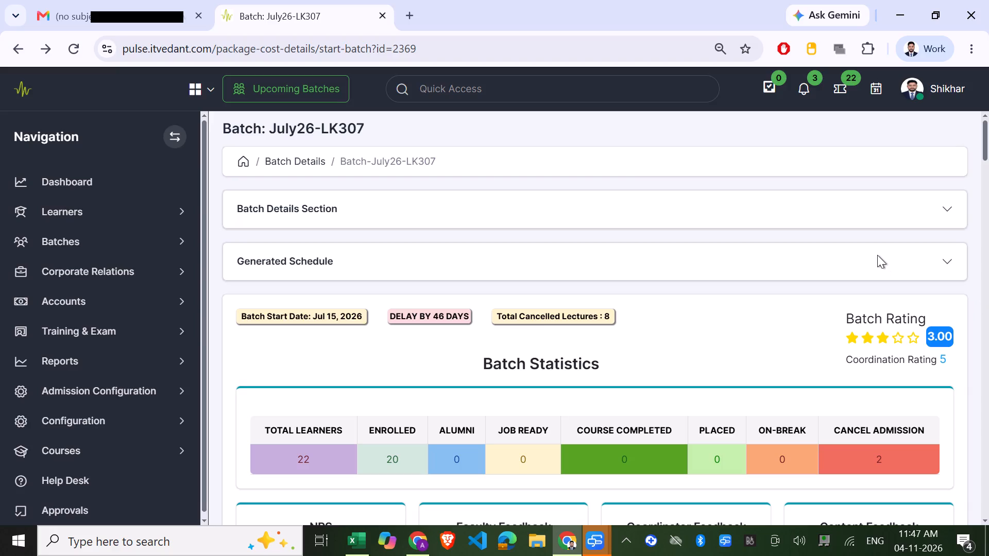
pyautogui.scroll(-3, 805, 412)
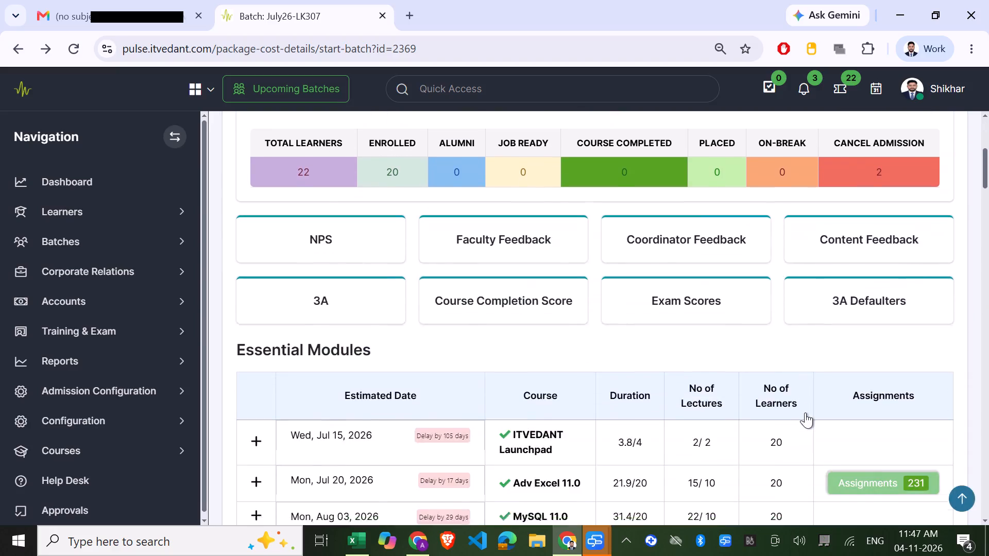
pyautogui.scroll(-2, 805, 412)
pyautogui.click(541, 385)
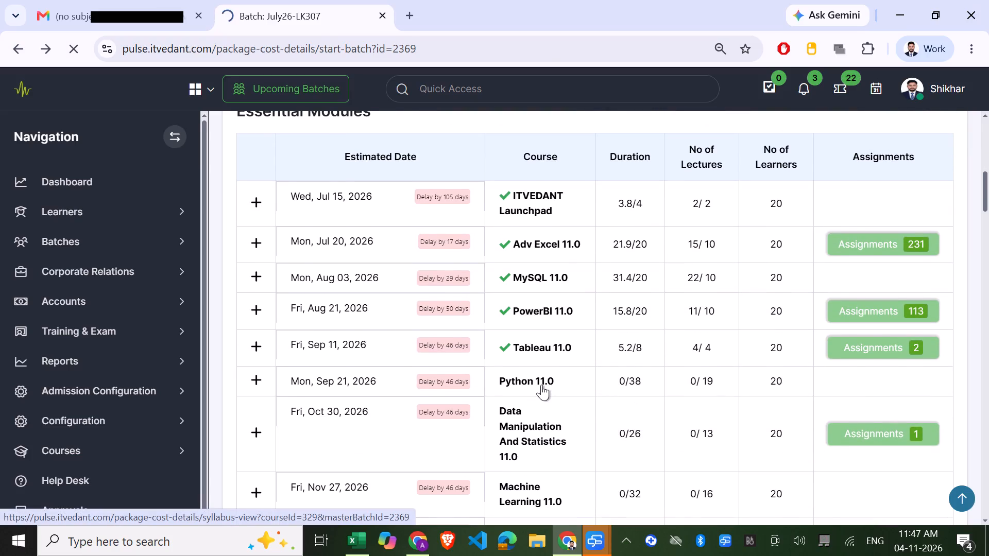
pyautogui.click(913, 366)
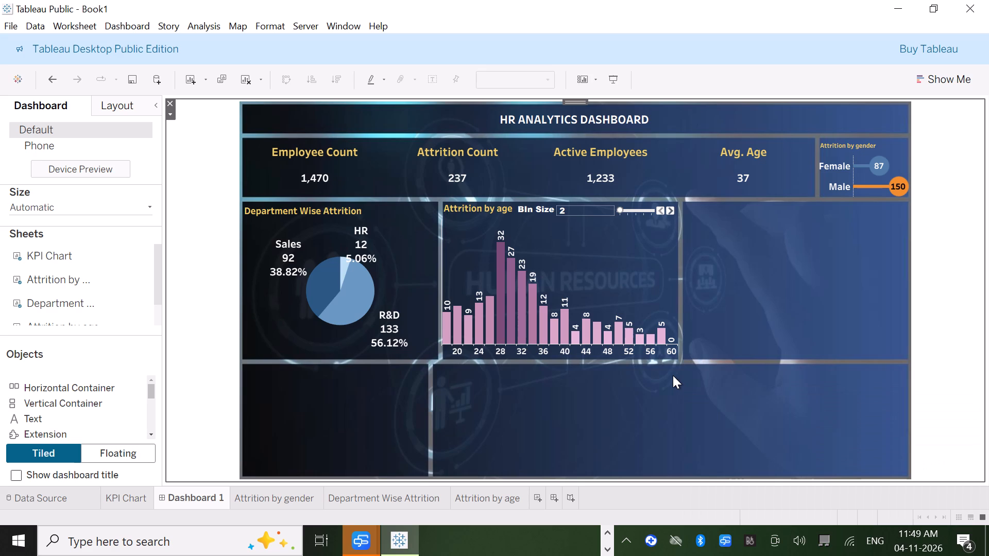
pyautogui.click(363, 386)
pyautogui.click(593, 286)
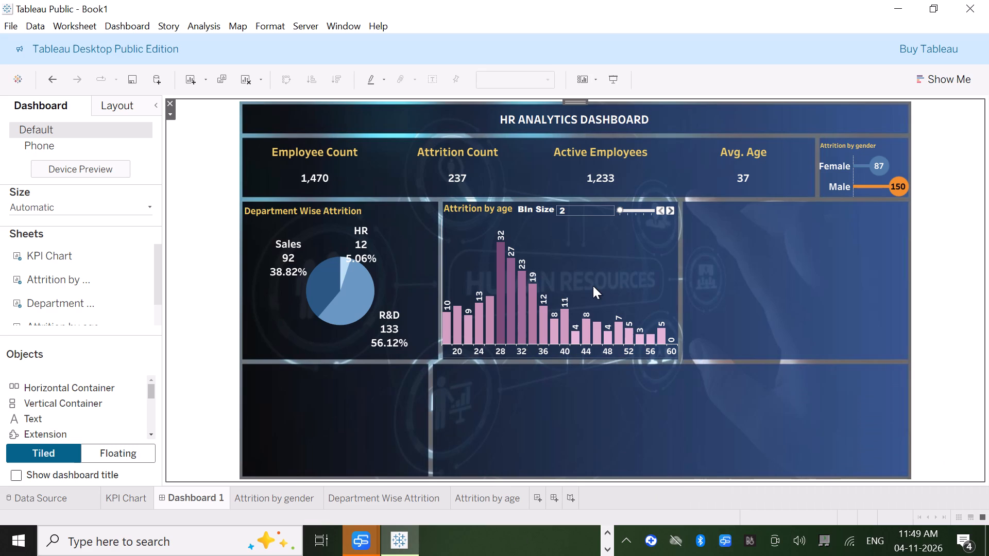
pyautogui.tripleClick(597, 251)
pyautogui.click(597, 251)
pyautogui.moveTo(597, 251); pyautogui.dragTo(547, 166)
pyautogui.doubleClick(512, 159)
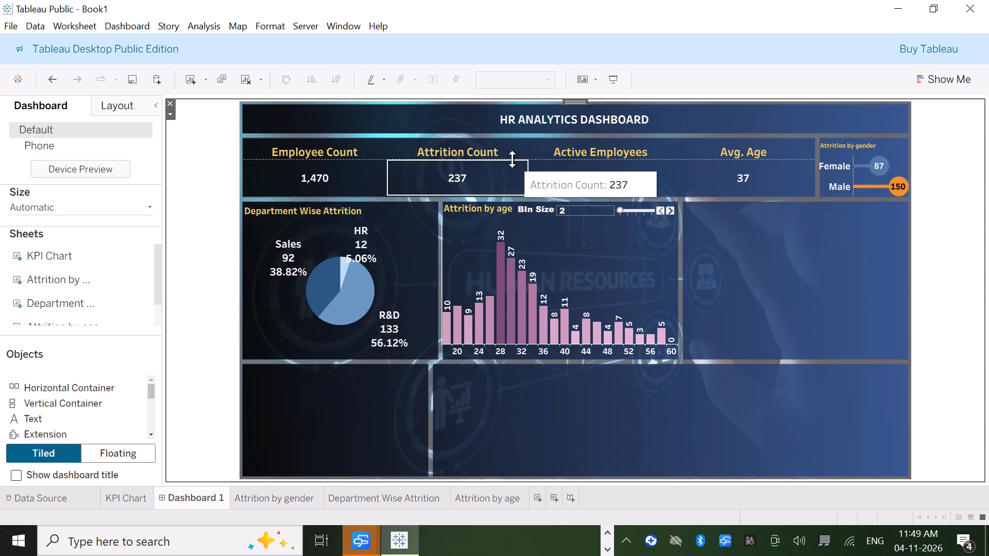
pyautogui.click(591, 275)
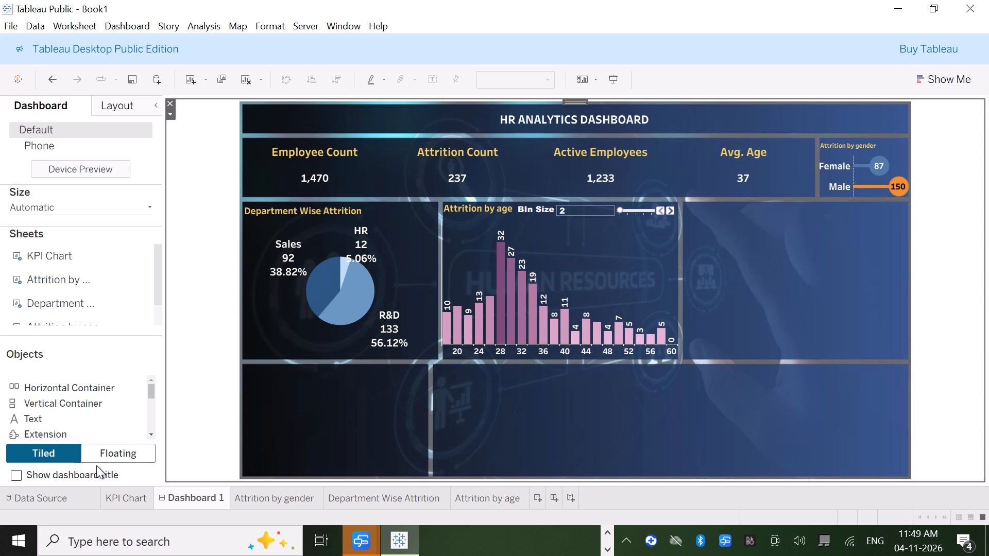
pyautogui.click(110, 493)
pyautogui.click(200, 501)
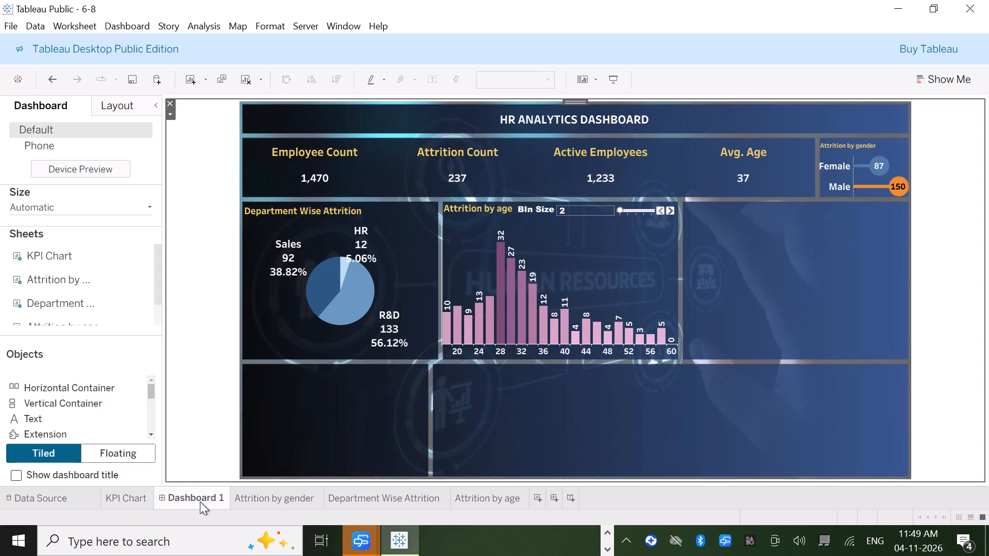
pyautogui.click(628, 293)
pyautogui.click(398, 251)
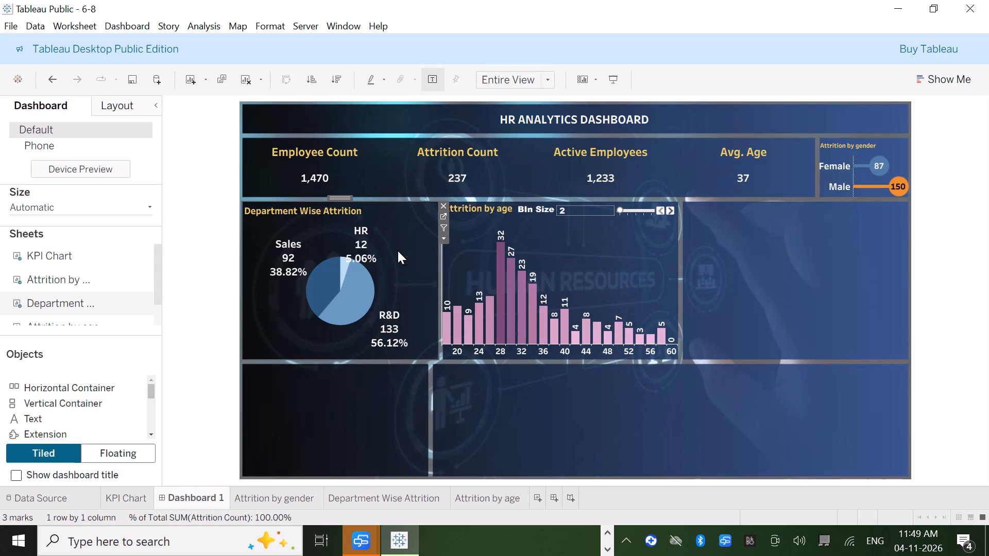
pyautogui.click(413, 158)
pyautogui.click(545, 268)
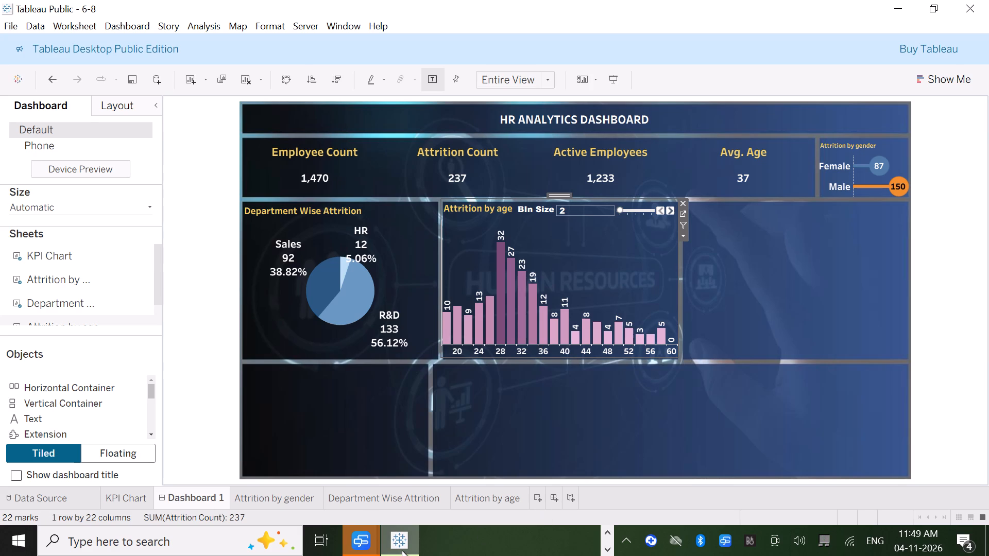
# Switch to ScreenShare, dismiss the timeout tip and connect to the display USBDisplay_2926.
pyautogui.click(734, 544)
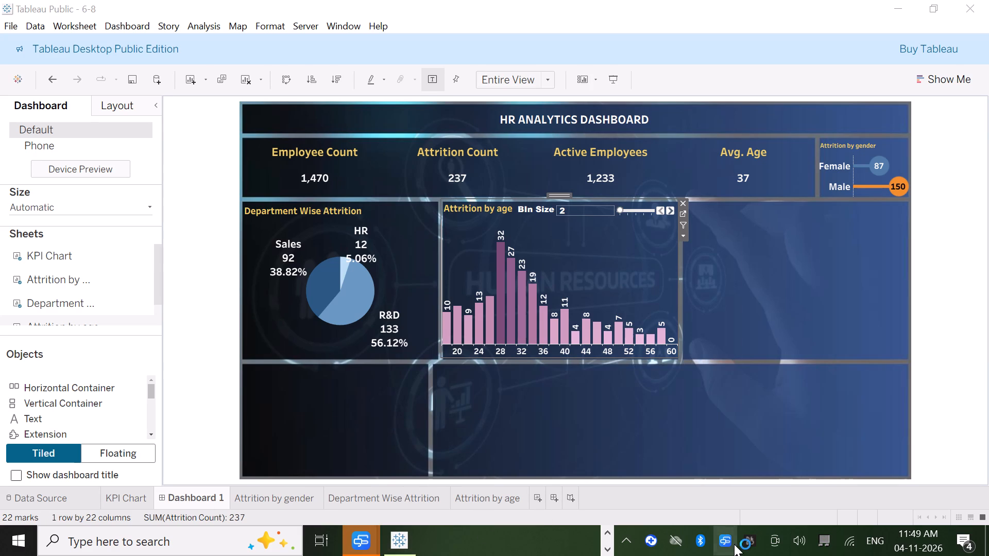
pyautogui.click(507, 315)
pyautogui.click(498, 300)
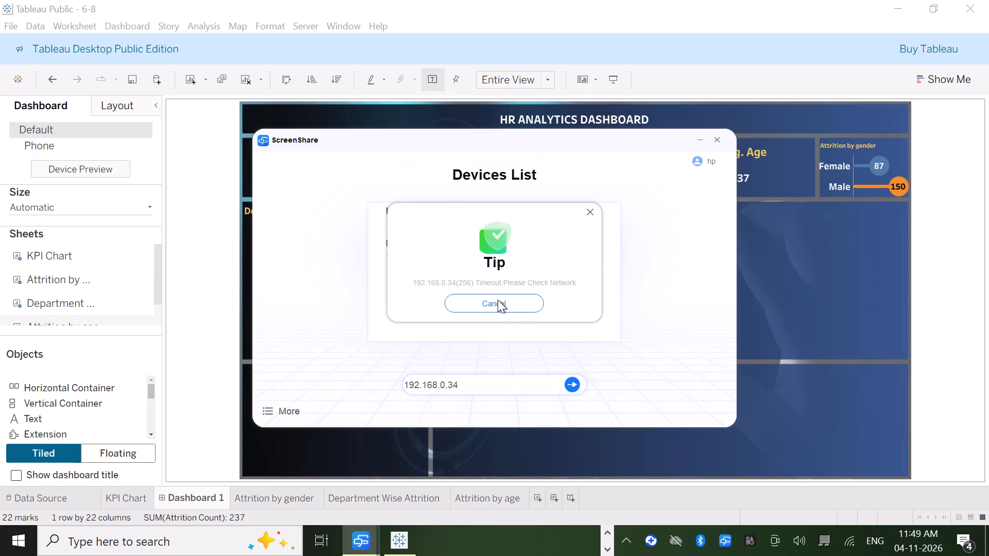
pyautogui.click(578, 212)
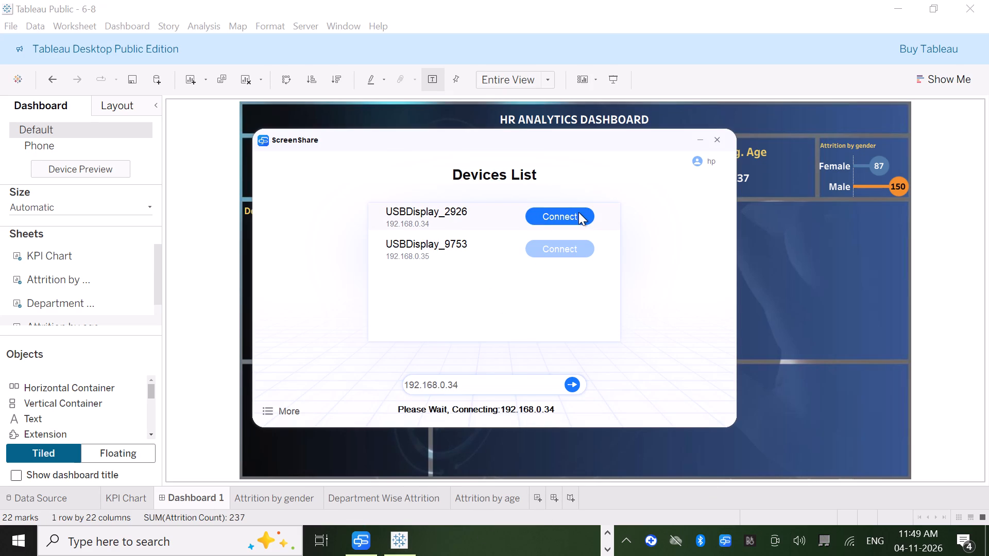
pyautogui.click(674, 402)
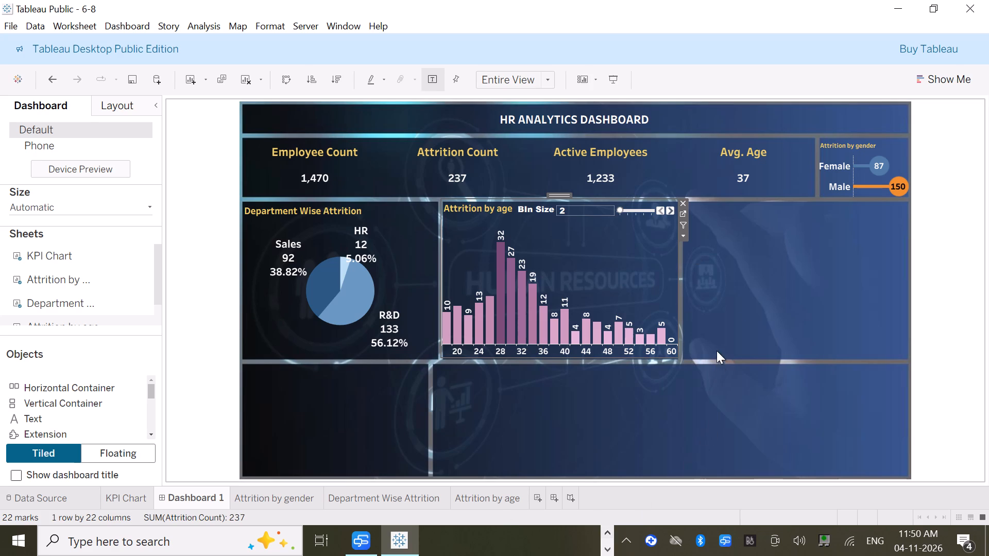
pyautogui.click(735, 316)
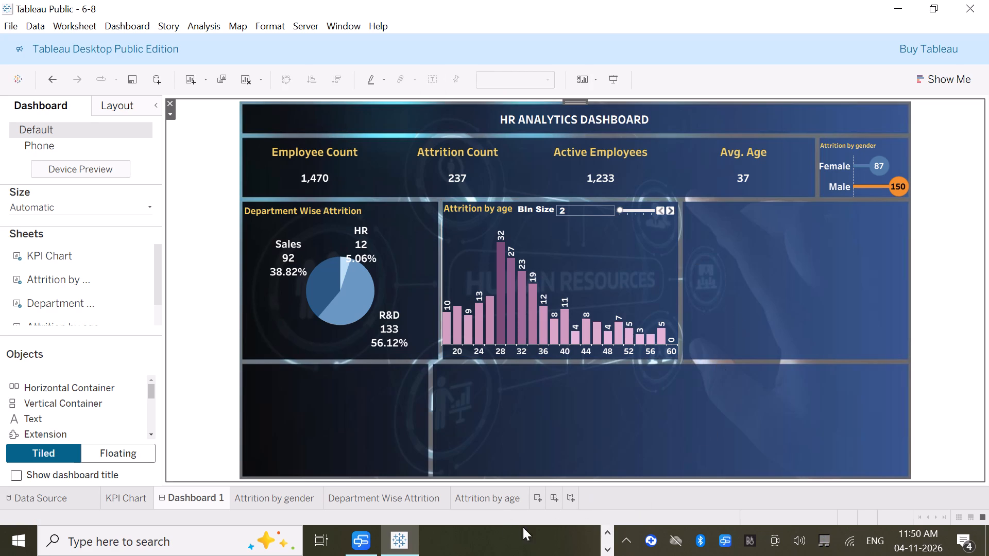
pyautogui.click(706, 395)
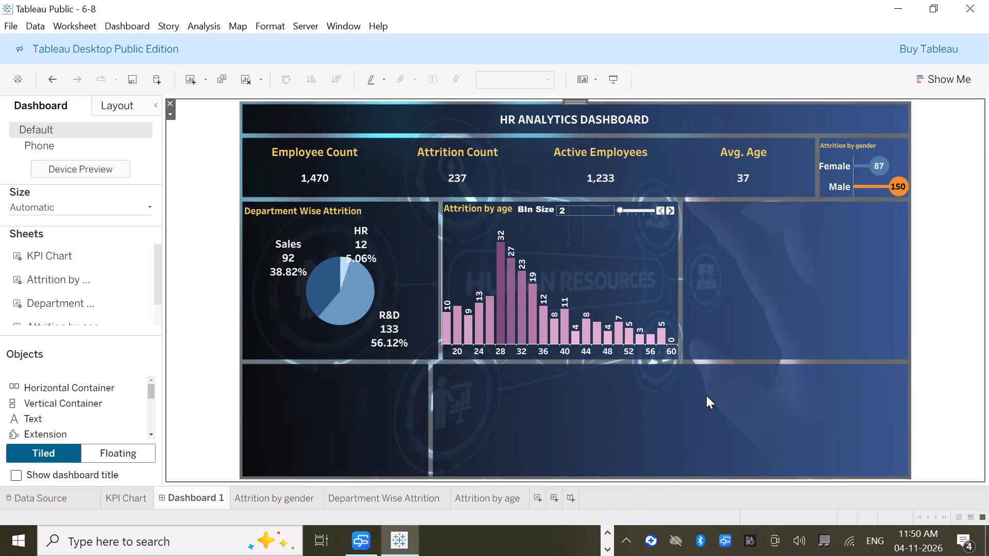
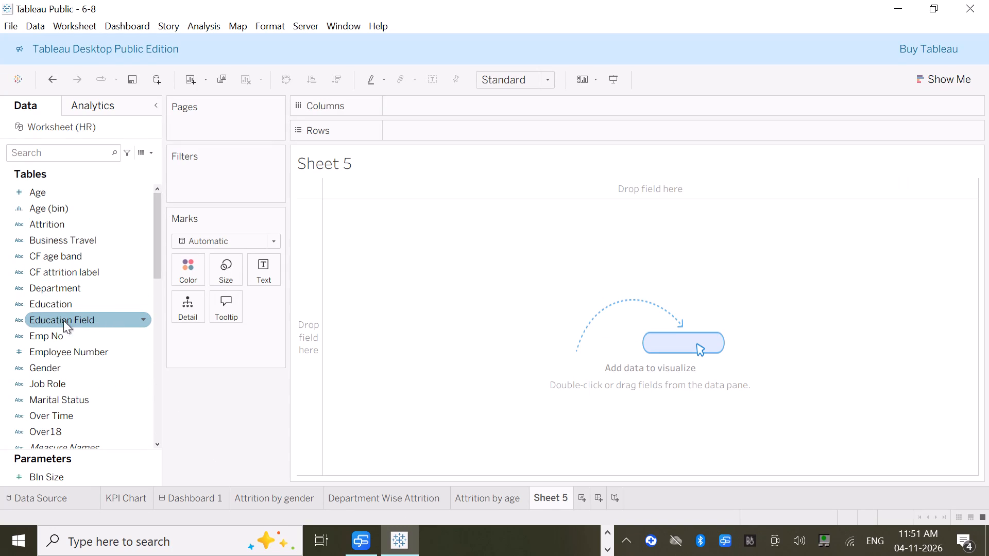
# Build a bar chart on Sheet 5 with Education Field on Rows and the sum of Attrition Count on Columns.
pyautogui.moveTo(57, 319); pyautogui.dragTo(423, 115)
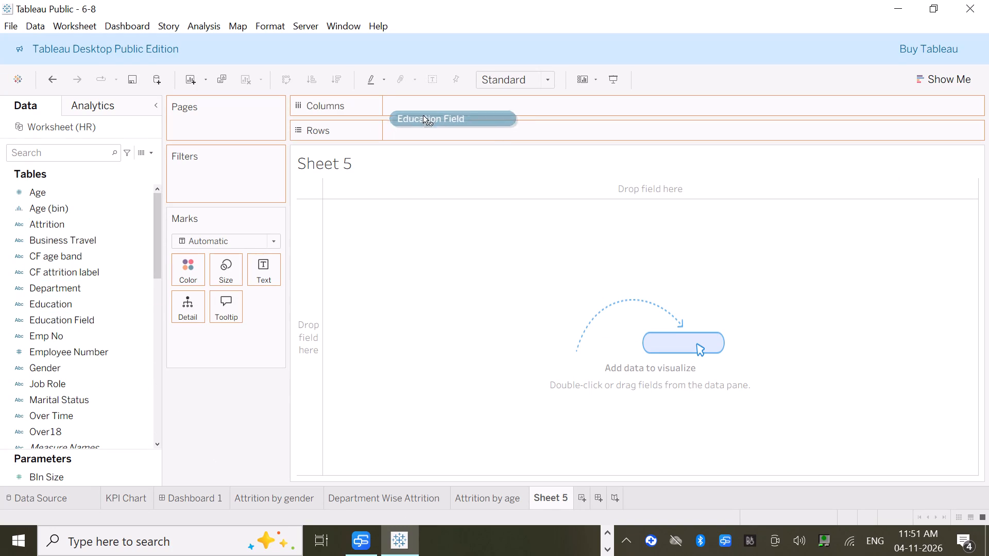
pyautogui.moveTo(423, 115); pyautogui.dragTo(432, 126)
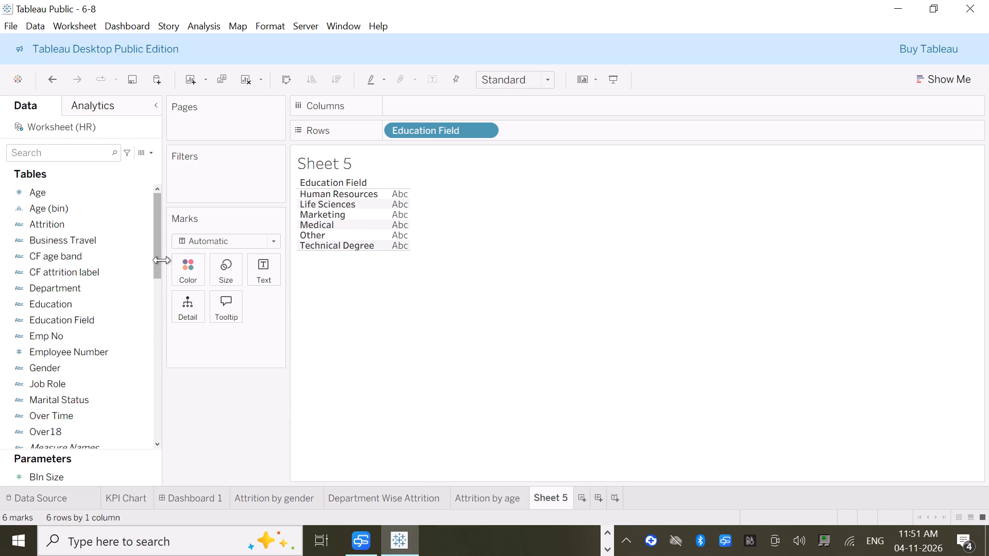
pyautogui.moveTo(155, 242); pyautogui.dragTo(147, 342)
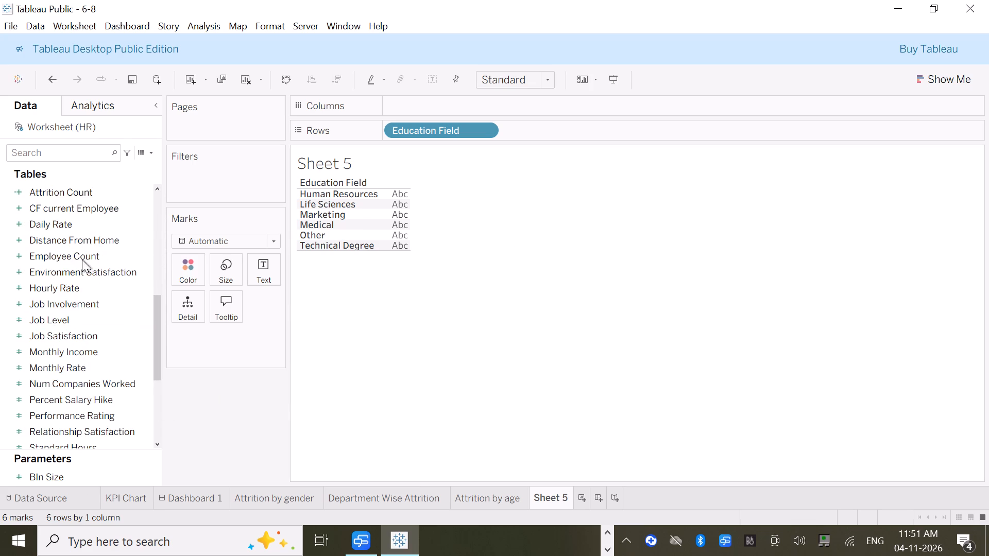
pyautogui.moveTo(77, 190); pyautogui.dragTo(448, 107)
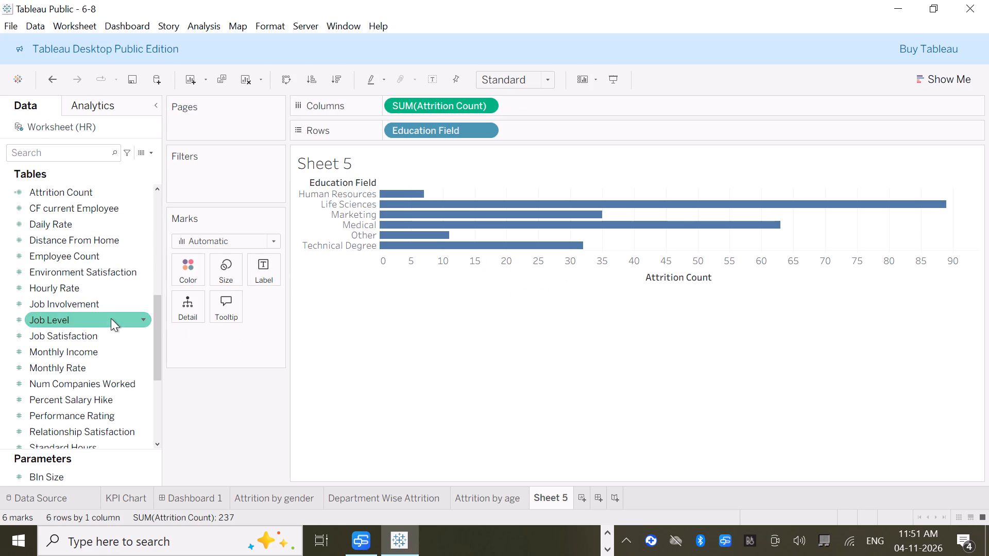
# Color the bars on Sheet 5 by Education Field.
pyautogui.scroll(2, 75, 229)
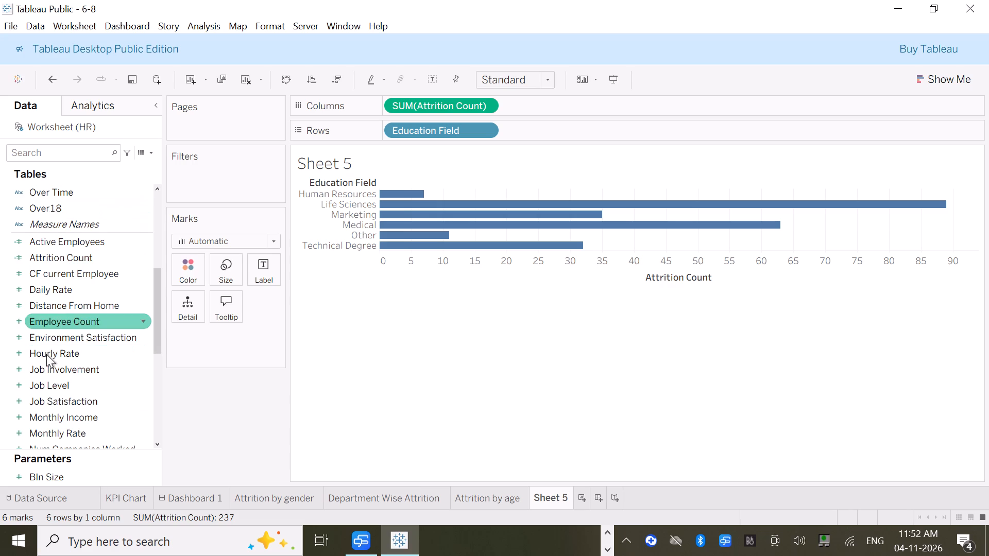
pyautogui.scroll(2, 46, 354)
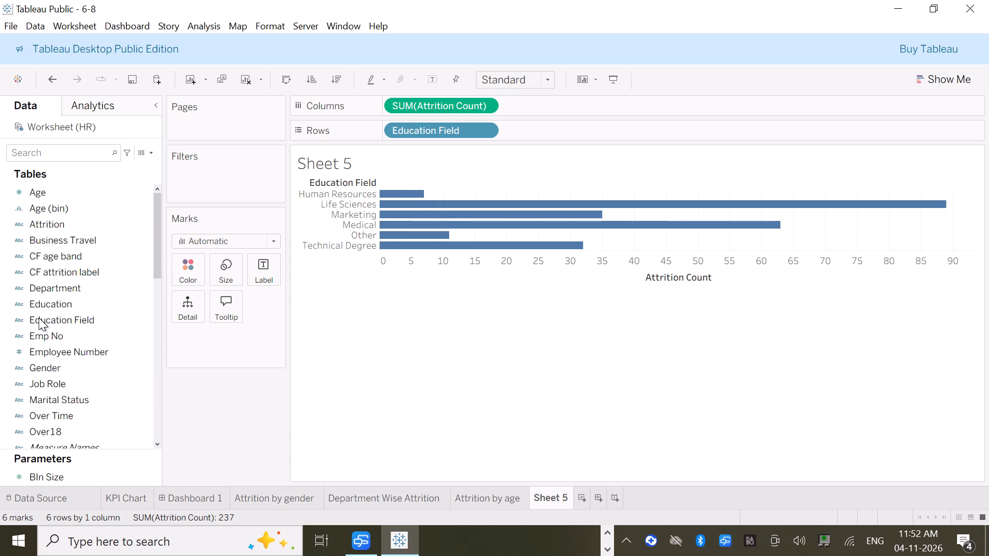
pyautogui.scroll(1, 39, 318)
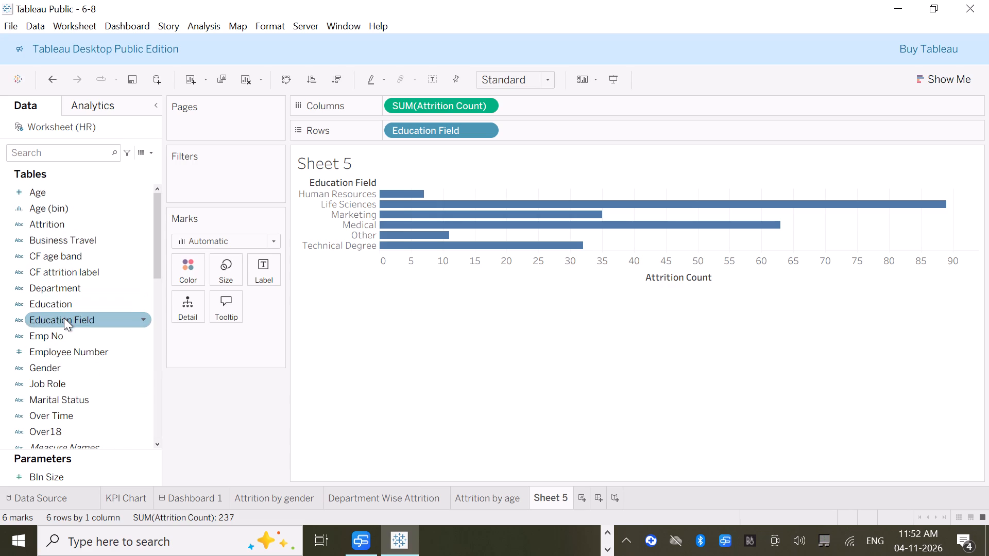
pyautogui.moveTo(64, 318); pyautogui.dragTo(188, 269)
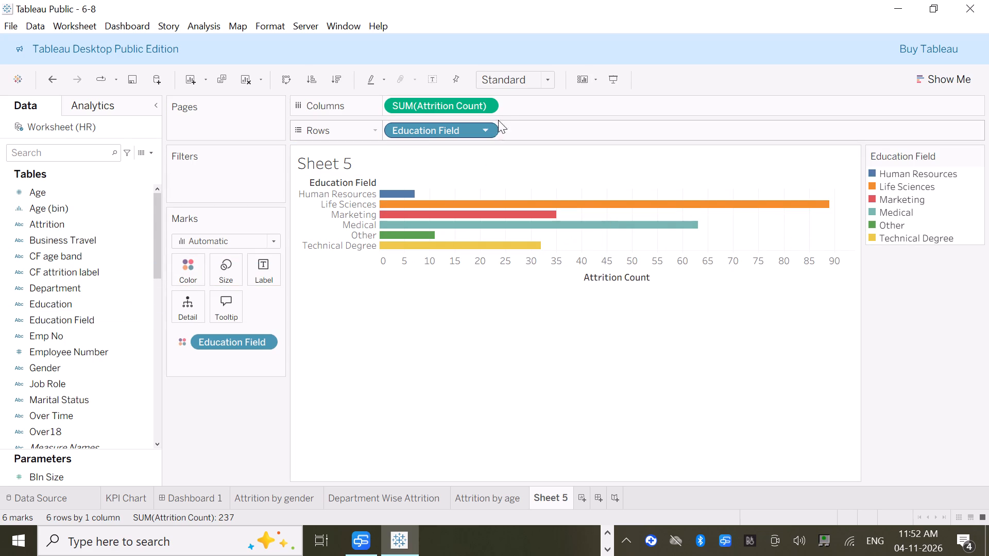
# Change the chart's fit from Standard to Entire View.
pyautogui.click(549, 79)
pyautogui.click(527, 148)
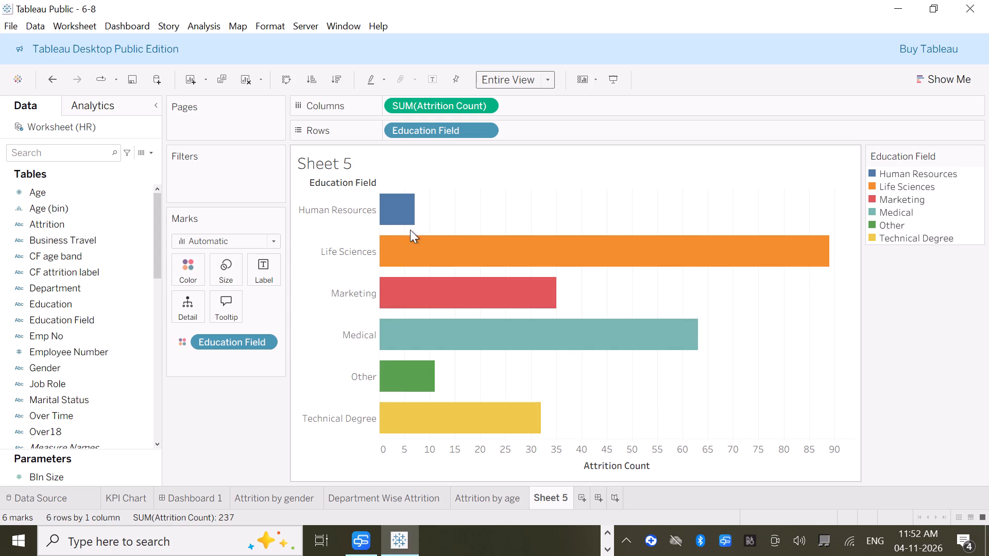
# Label the bars with the sum of Attrition Count.
pyautogui.scroll(-1, 58, 402)
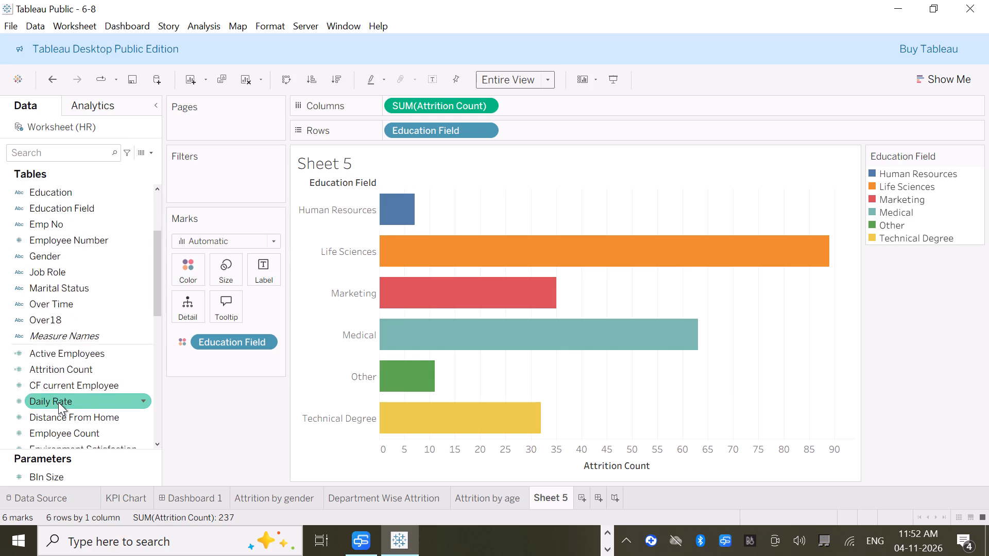
pyautogui.scroll(-1, 58, 402)
pyautogui.moveTo(74, 354); pyautogui.dragTo(233, 289)
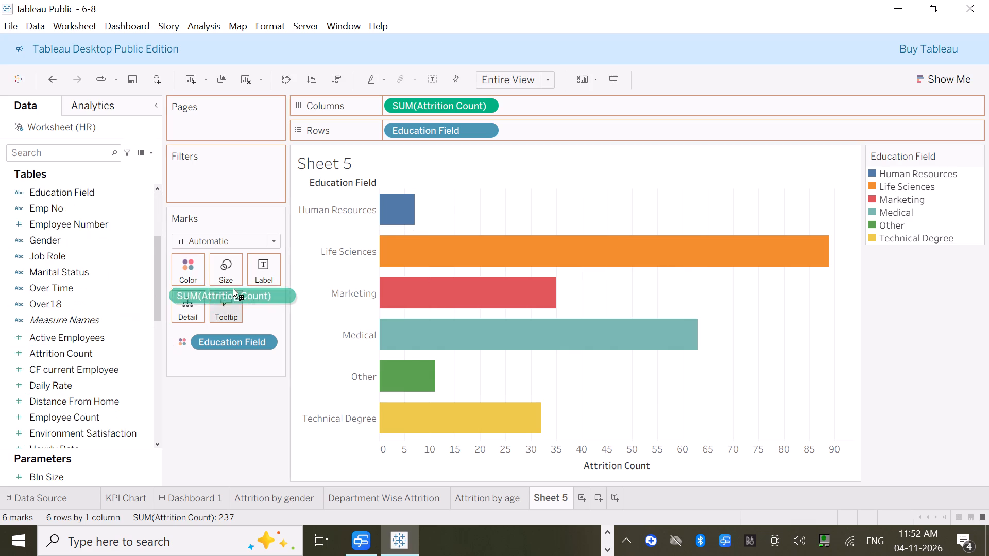
pyautogui.moveTo(233, 289); pyautogui.dragTo(260, 274)
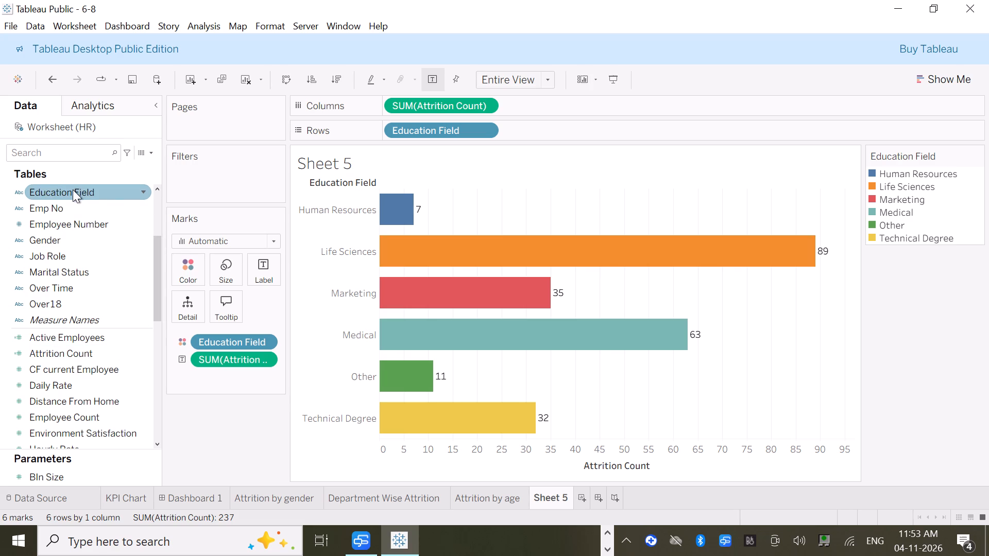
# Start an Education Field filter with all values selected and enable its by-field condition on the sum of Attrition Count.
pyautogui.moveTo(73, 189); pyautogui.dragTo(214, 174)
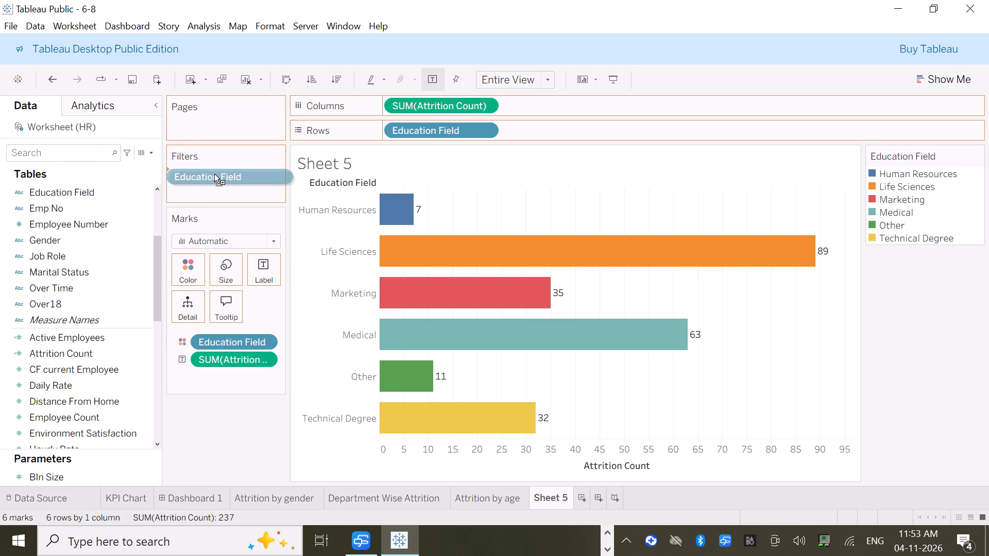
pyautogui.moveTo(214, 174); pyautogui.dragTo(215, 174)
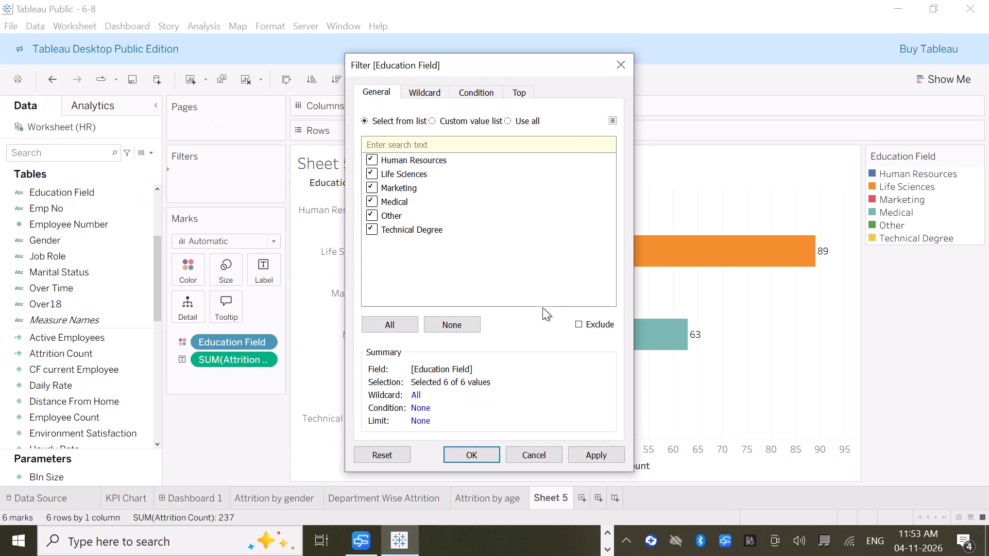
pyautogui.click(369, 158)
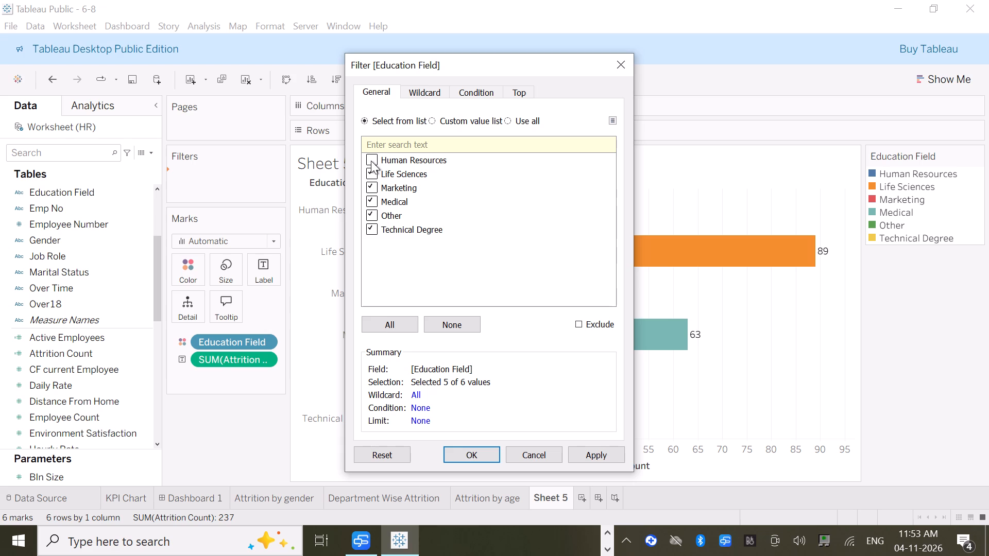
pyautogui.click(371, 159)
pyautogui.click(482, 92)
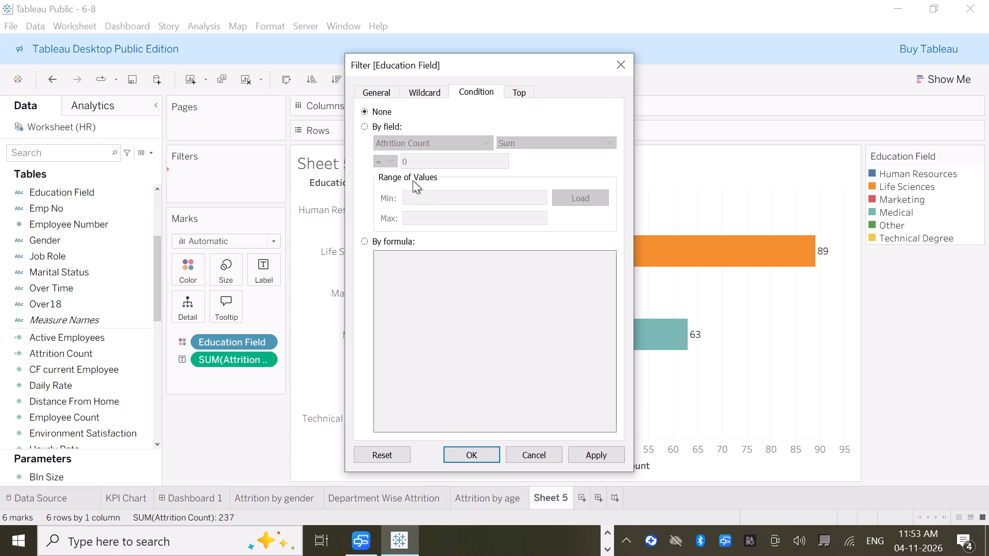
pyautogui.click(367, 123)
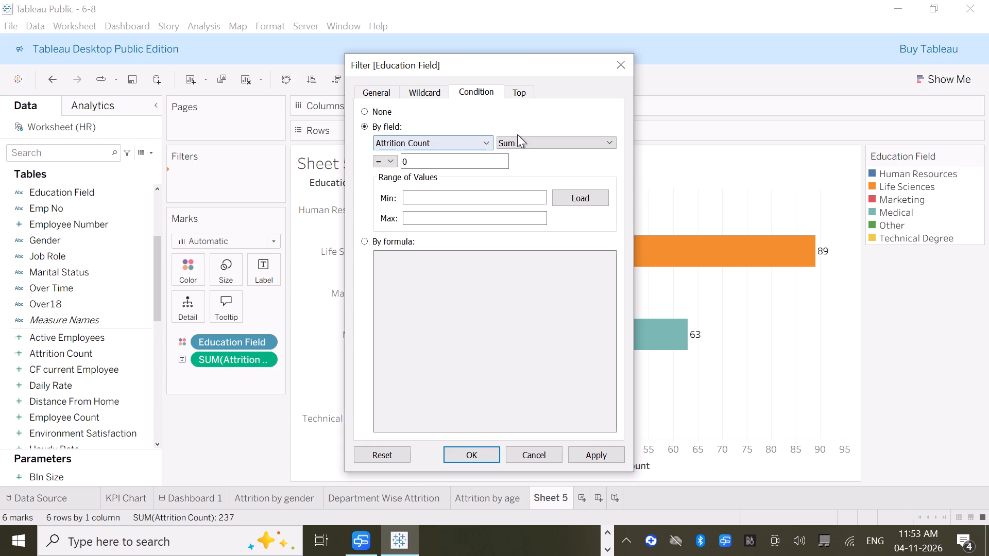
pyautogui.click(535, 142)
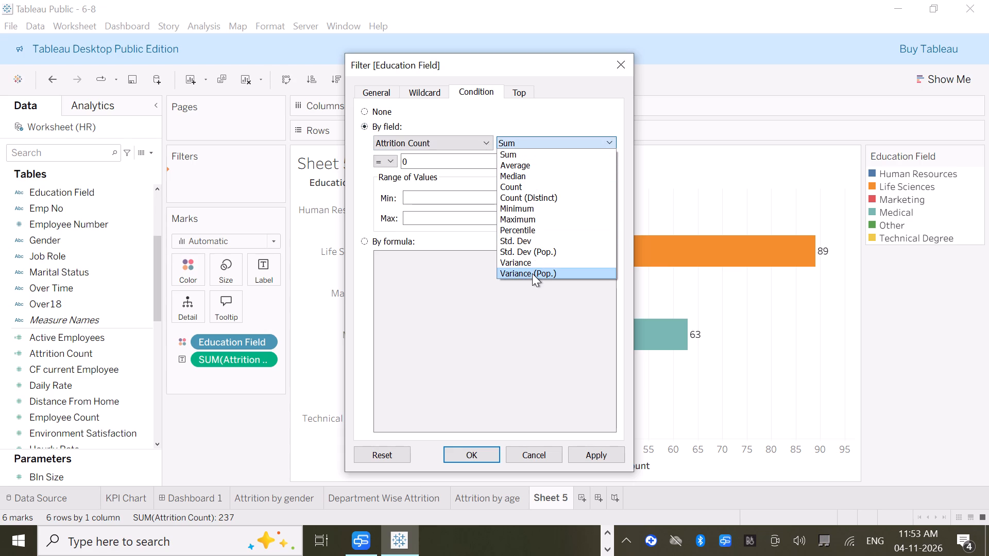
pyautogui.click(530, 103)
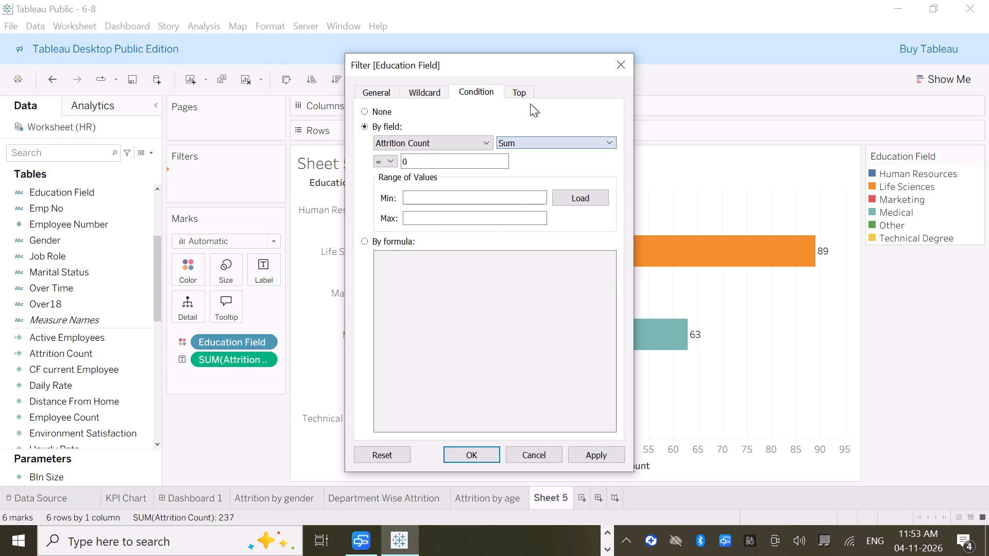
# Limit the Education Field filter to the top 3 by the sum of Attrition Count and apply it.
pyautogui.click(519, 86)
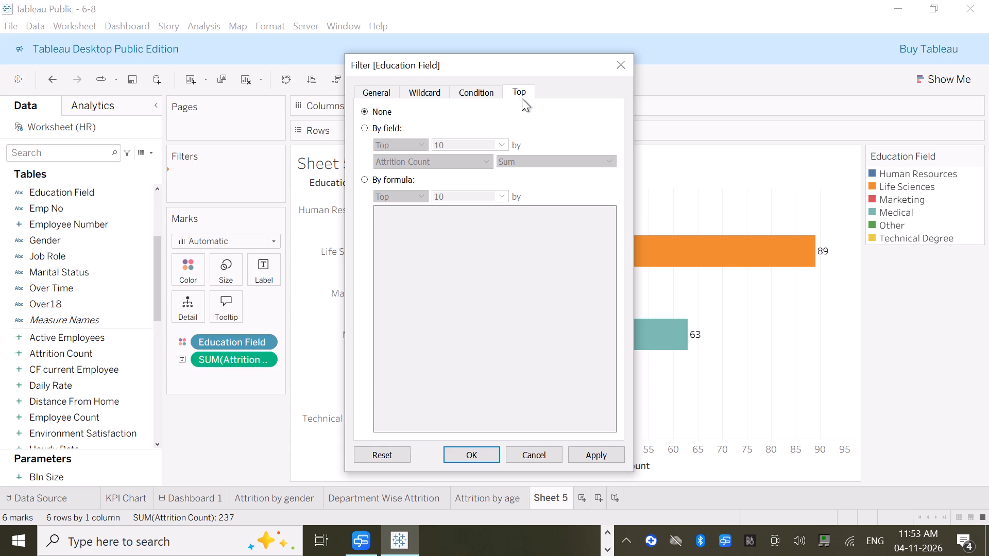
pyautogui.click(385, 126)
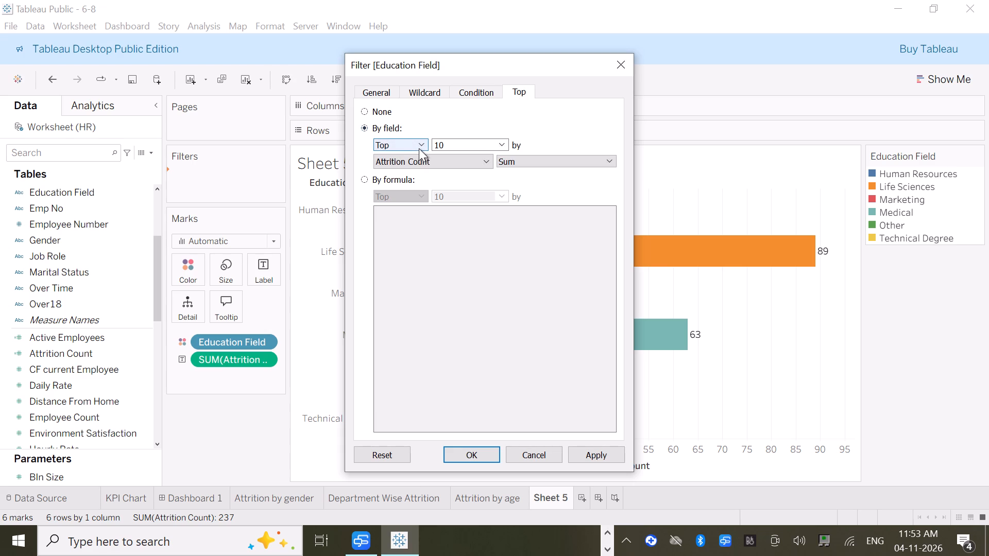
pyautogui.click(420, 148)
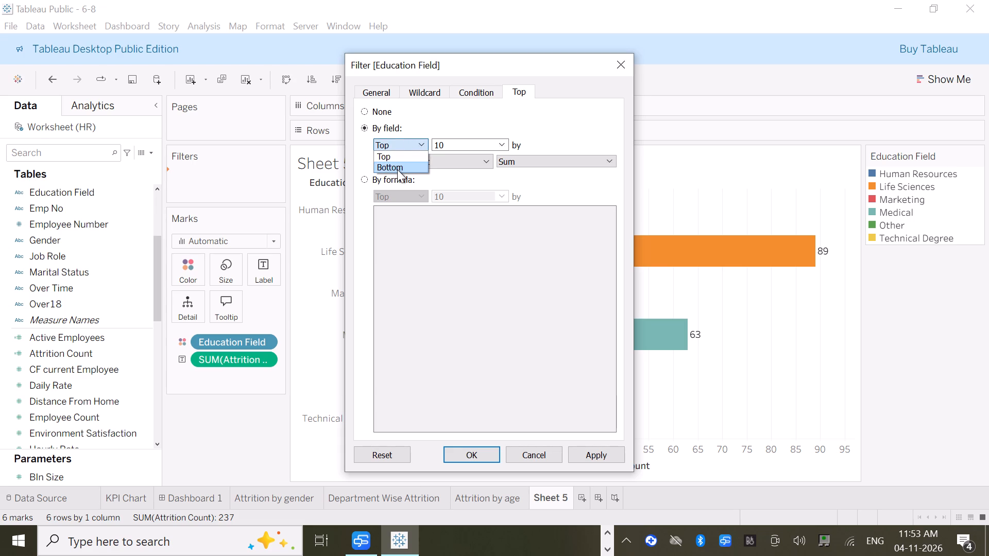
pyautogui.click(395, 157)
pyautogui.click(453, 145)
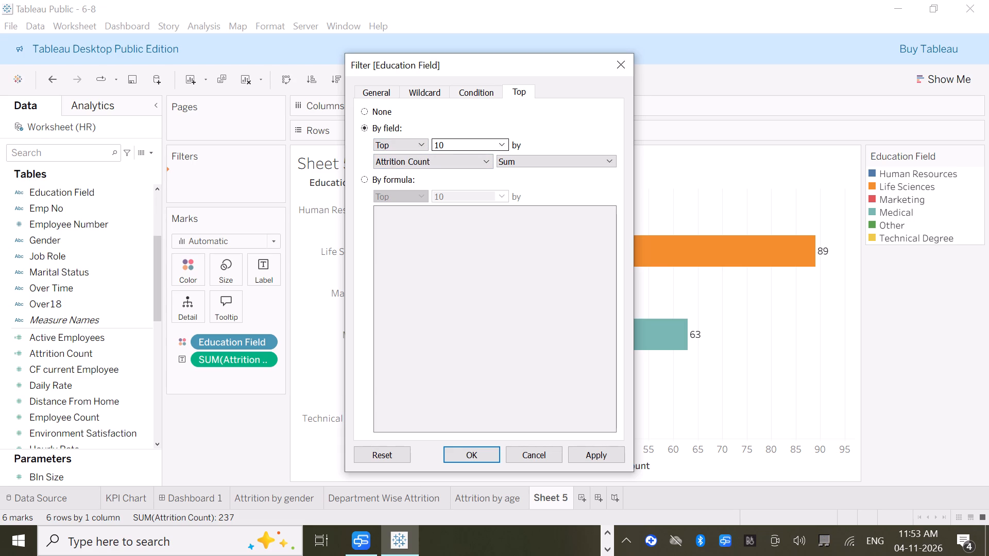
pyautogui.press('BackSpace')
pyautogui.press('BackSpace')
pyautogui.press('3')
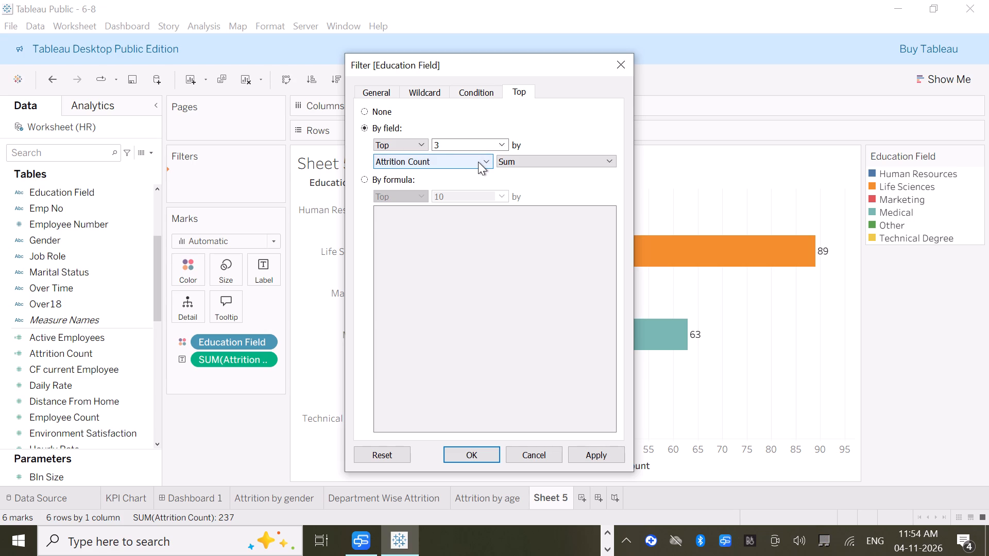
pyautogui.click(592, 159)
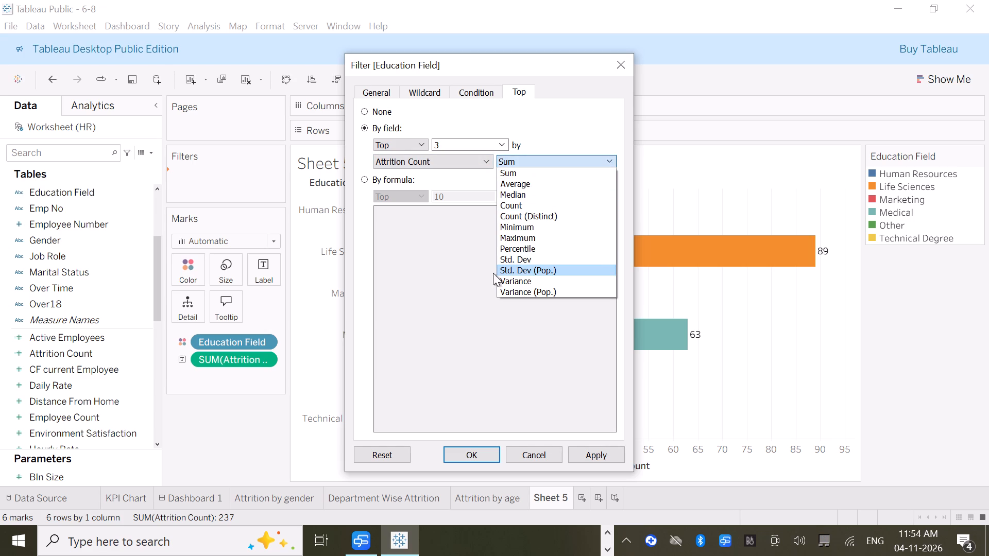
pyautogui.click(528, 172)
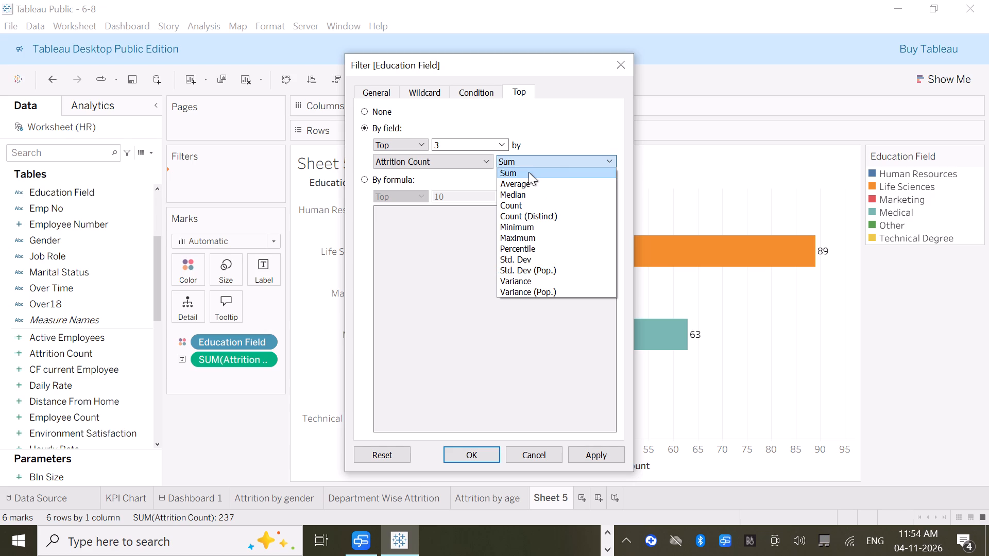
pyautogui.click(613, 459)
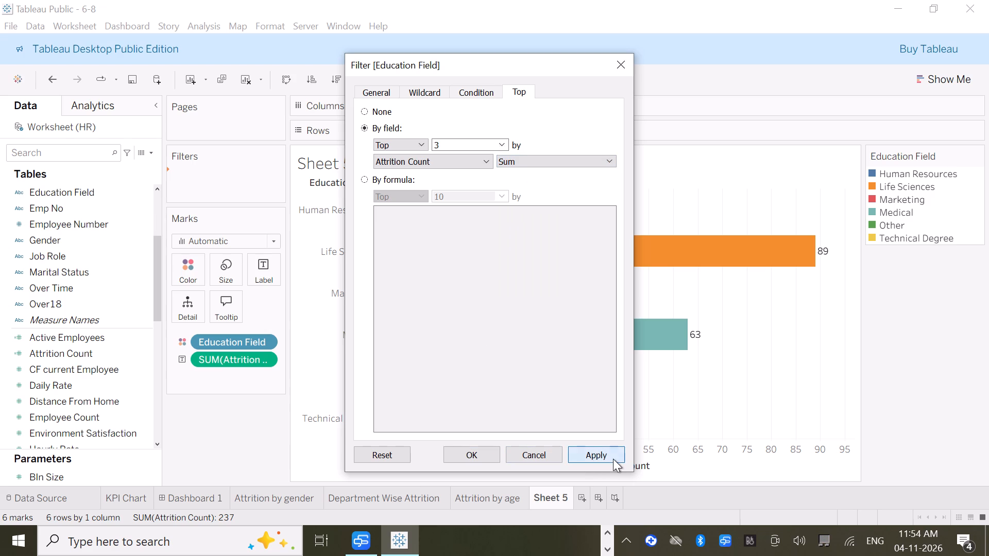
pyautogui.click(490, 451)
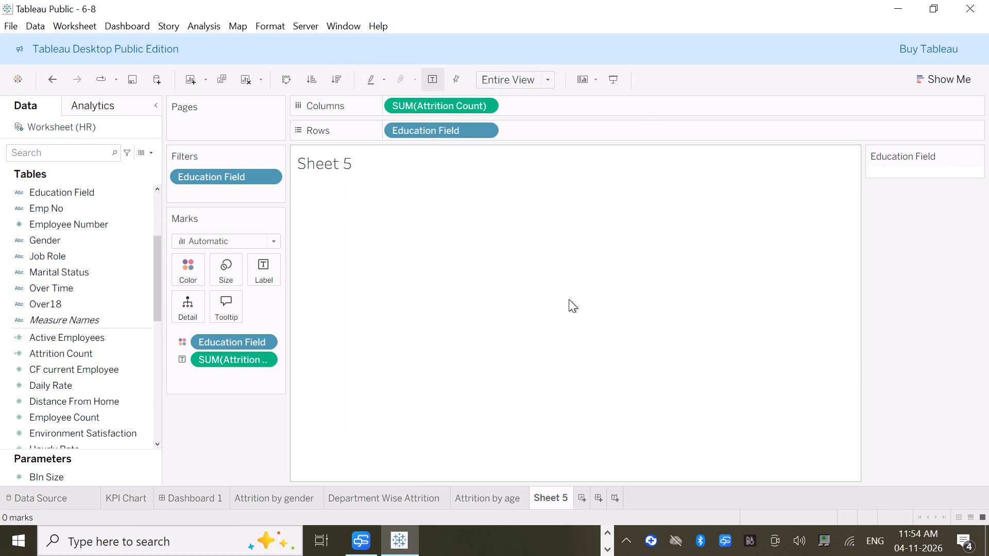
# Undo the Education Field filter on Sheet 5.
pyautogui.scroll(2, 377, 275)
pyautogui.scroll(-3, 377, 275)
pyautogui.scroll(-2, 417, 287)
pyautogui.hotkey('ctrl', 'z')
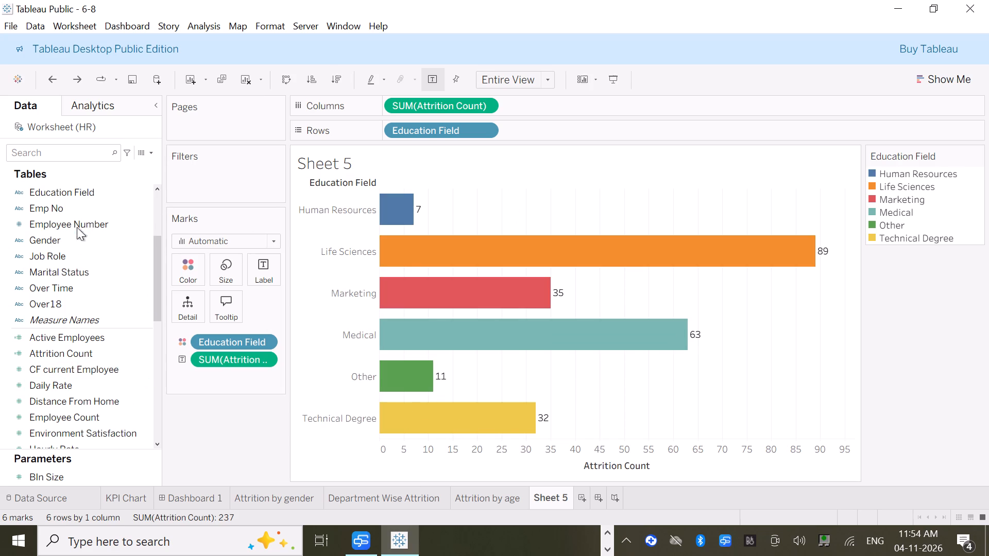
# Filter the chart by Education Field, limited to the top 3 by the sum of Attrition Count.
pyautogui.moveTo(72, 186); pyautogui.dragTo(223, 174)
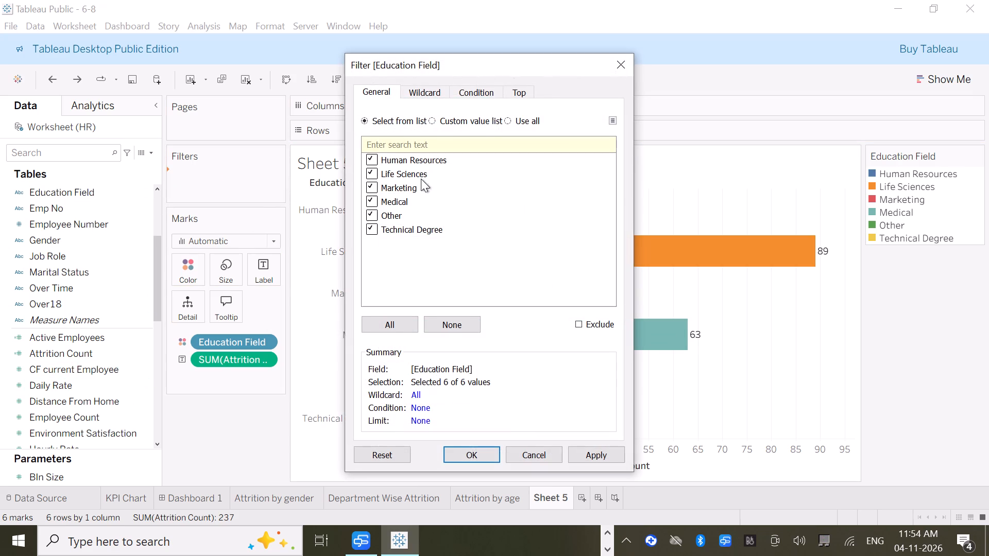
pyautogui.click(517, 87)
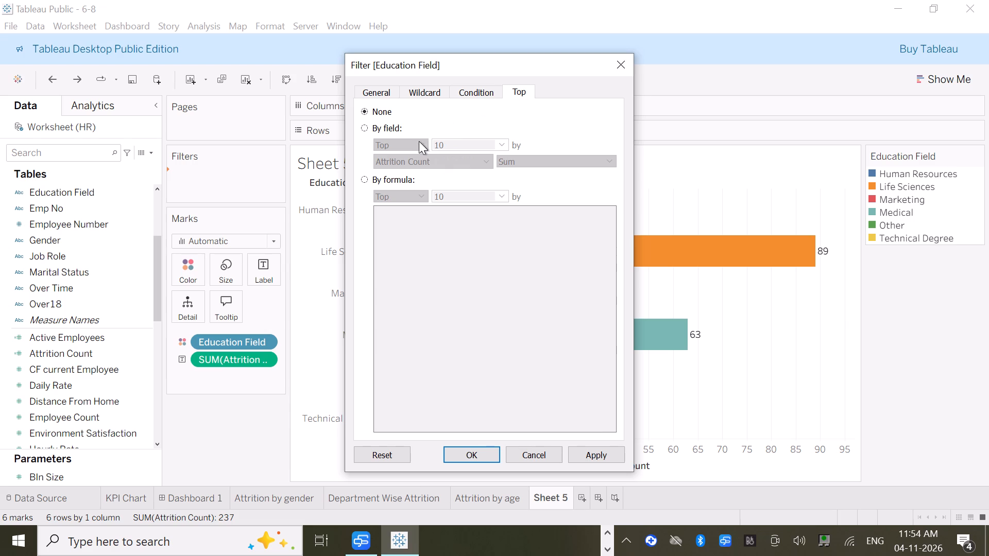
pyautogui.moveTo(390, 126); pyautogui.dragTo(483, 61)
pyautogui.moveTo(483, 61); pyautogui.dragTo(770, 157)
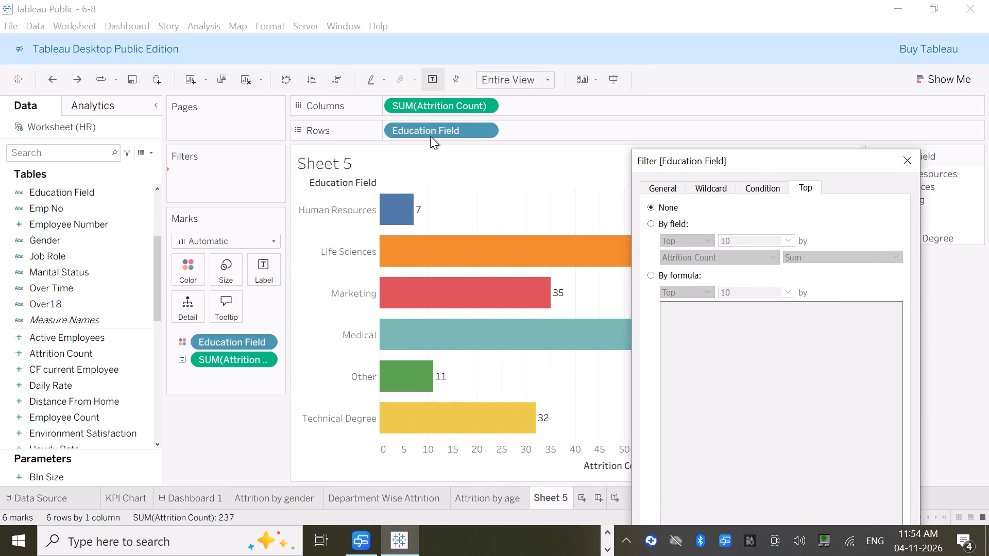
pyautogui.moveTo(792, 159); pyautogui.dragTo(524, 69)
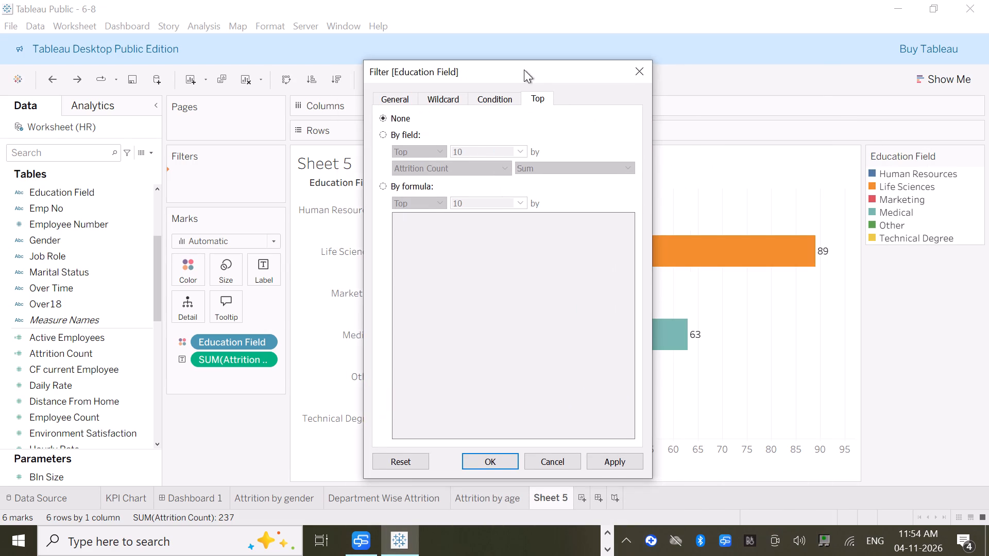
pyautogui.click(407, 129)
pyautogui.doubleClick(499, 146)
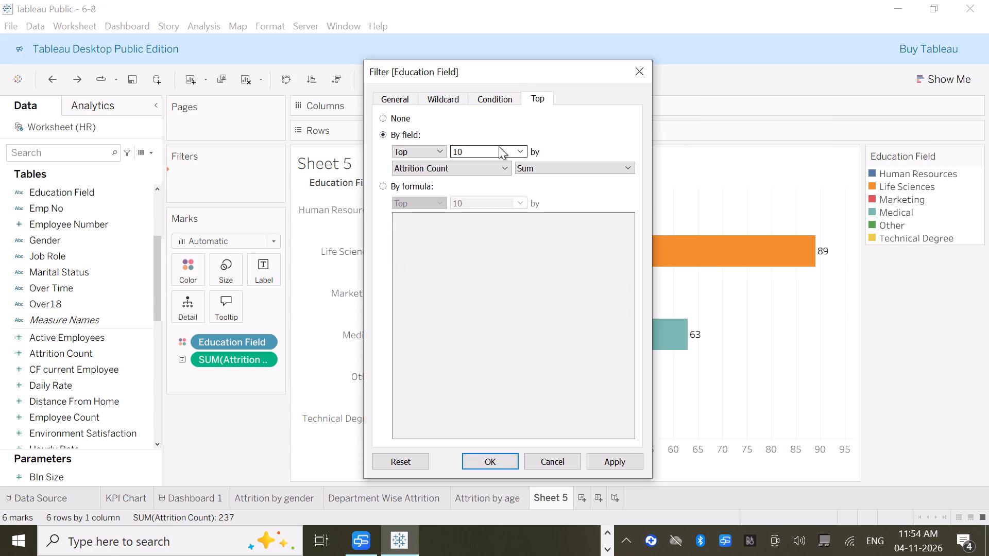
pyautogui.press('BackSpace')
pyautogui.press('BackSpace')
pyautogui.press('BackSpace')
pyautogui.press('3')
pyautogui.click(507, 462)
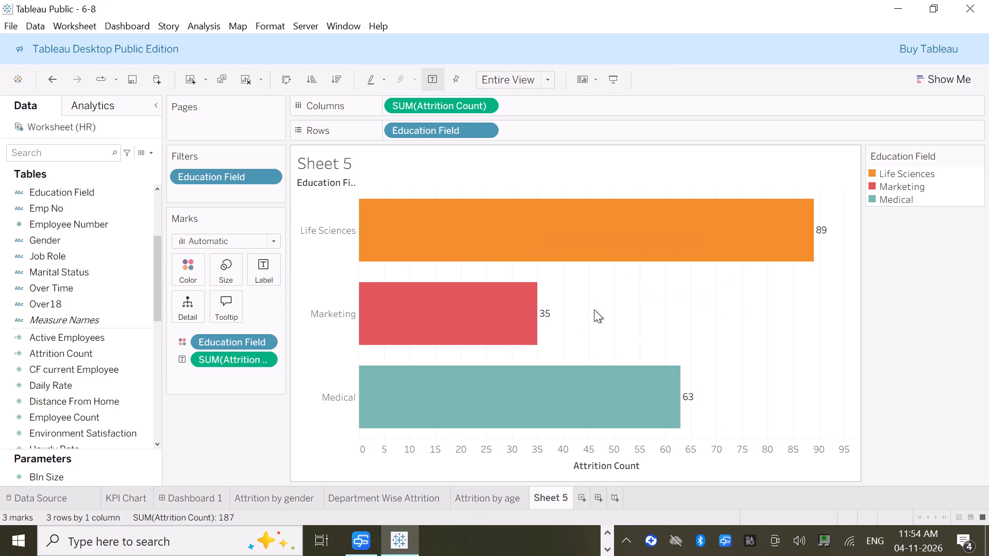
# Remove the Education Field filter from Sheet 5.
pyautogui.click(207, 179)
pyautogui.moveTo(208, 176); pyautogui.dragTo(152, 174)
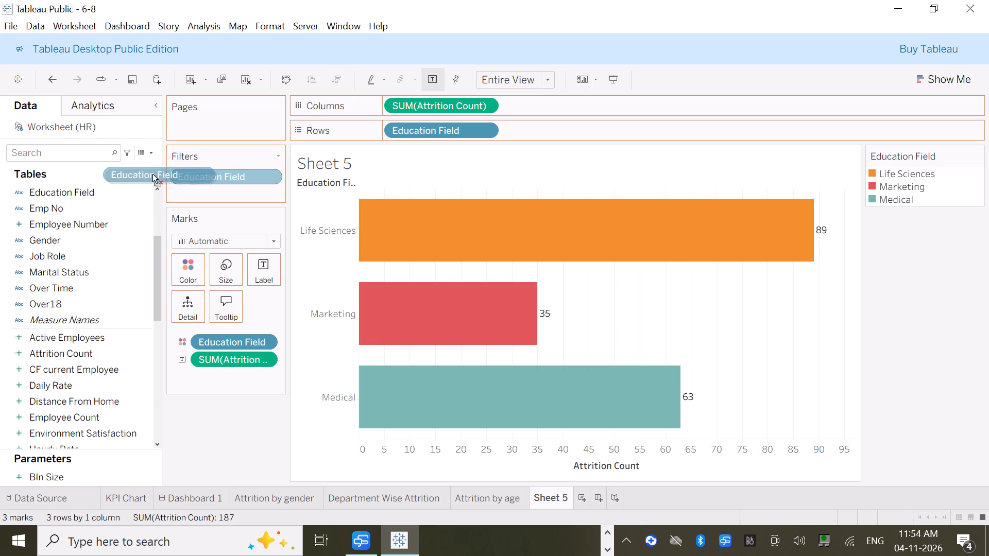
pyautogui.moveTo(152, 174); pyautogui.dragTo(200, 179)
pyautogui.moveTo(263, 172); pyautogui.dragTo(231, 178)
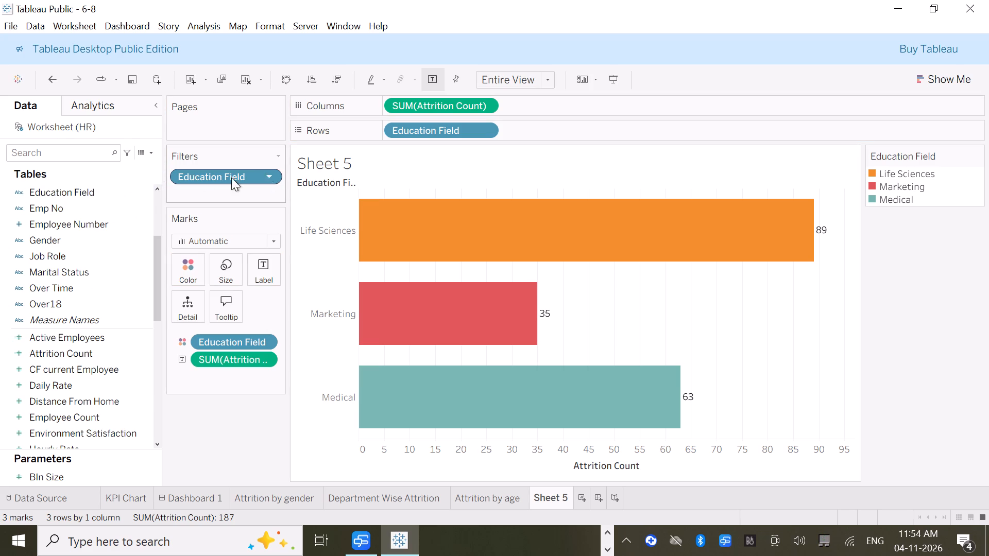
pyautogui.moveTo(231, 178); pyautogui.dragTo(70, 262)
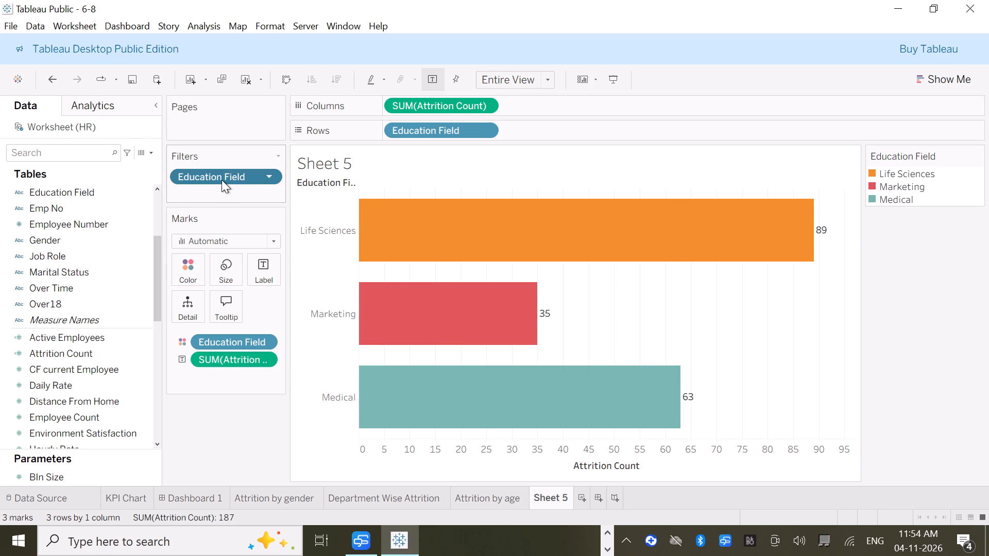
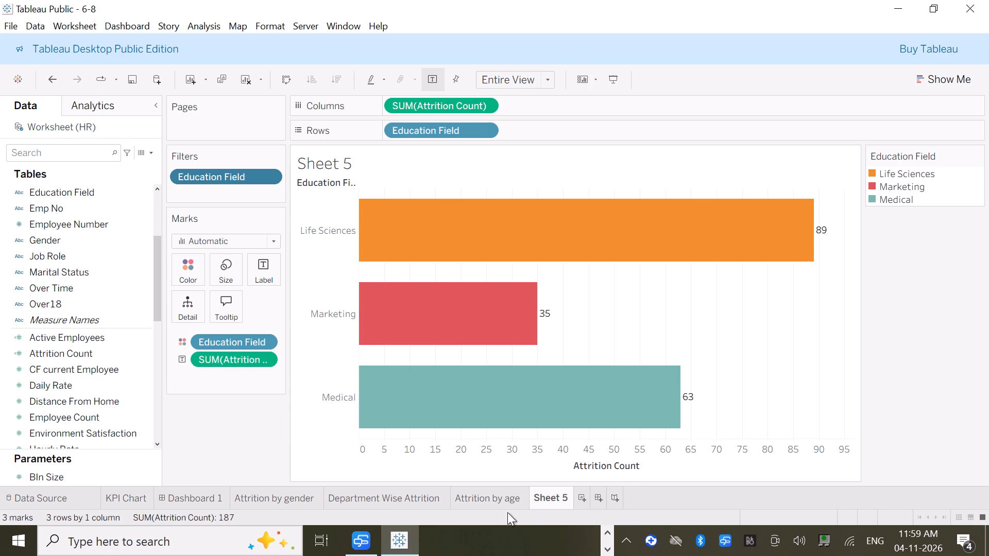
# Add Sheet 5 to Dashboard 1 as a floating chart near the Department Wise Attrition pie.
pyautogui.click(211, 491)
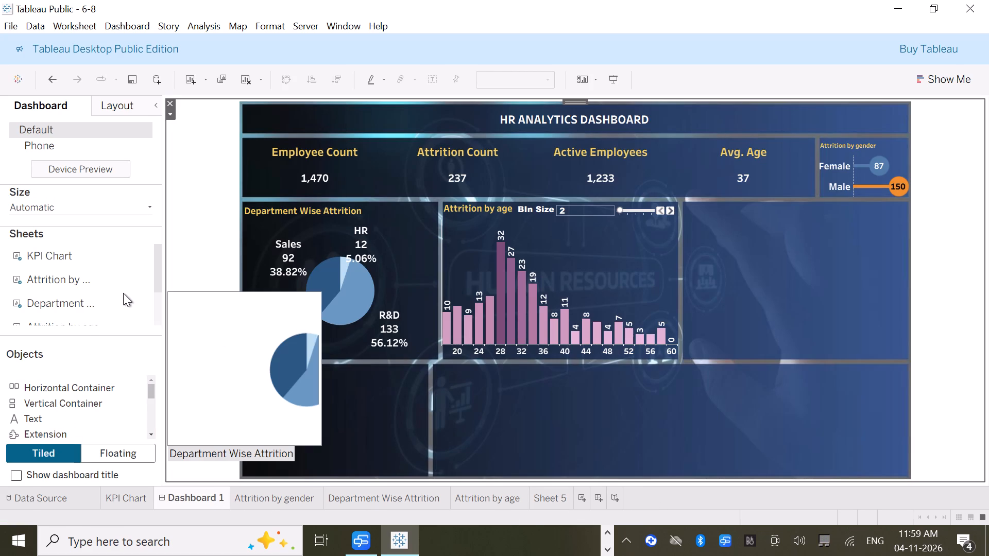
pyautogui.scroll(-2, 123, 293)
pyautogui.moveTo(46, 310); pyautogui.dragTo(260, 398)
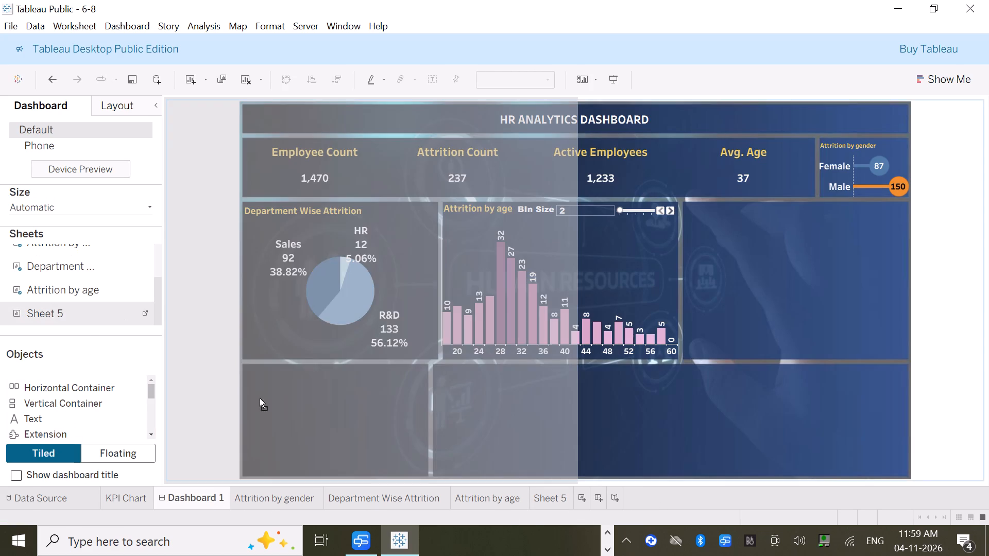
pyautogui.moveTo(260, 398); pyautogui.dragTo(92, 315)
pyautogui.click(121, 459)
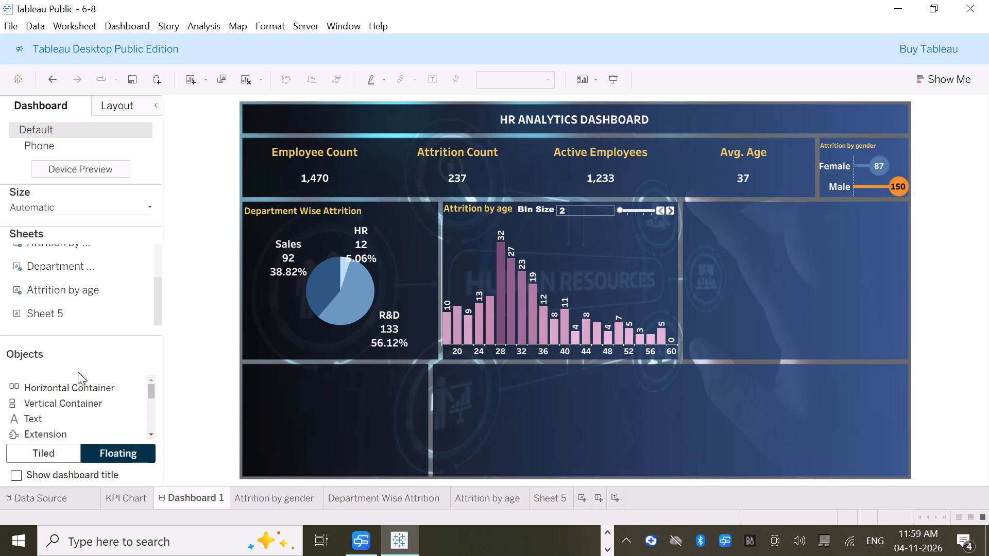
pyautogui.moveTo(52, 319); pyautogui.dragTo(241, 363)
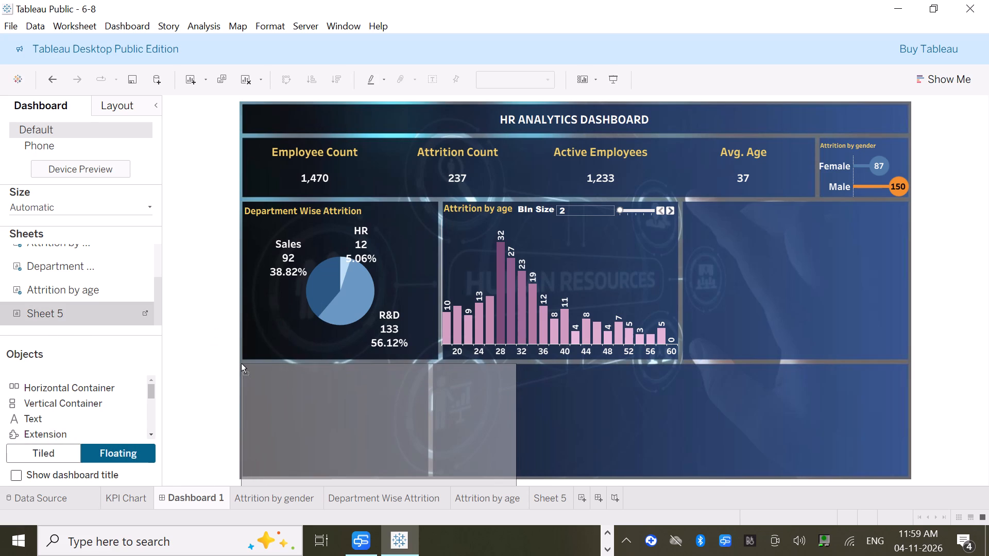
pyautogui.moveTo(241, 363); pyautogui.dragTo(242, 290)
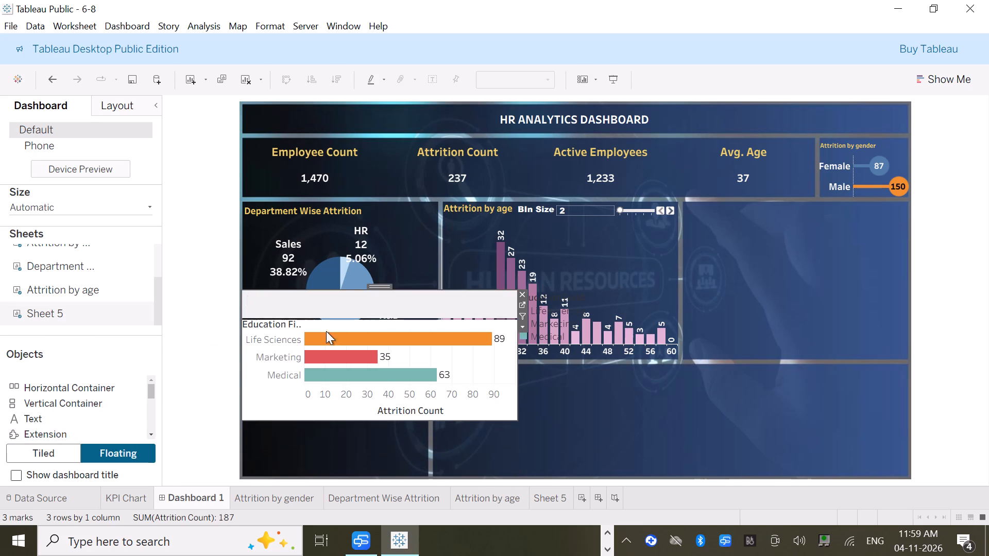
# Resize the floating Sheet 5 chart to fill the empty cell below Department Wise Attrition on the dashboard.
pyautogui.moveTo(517, 417); pyautogui.dragTo(421, 451)
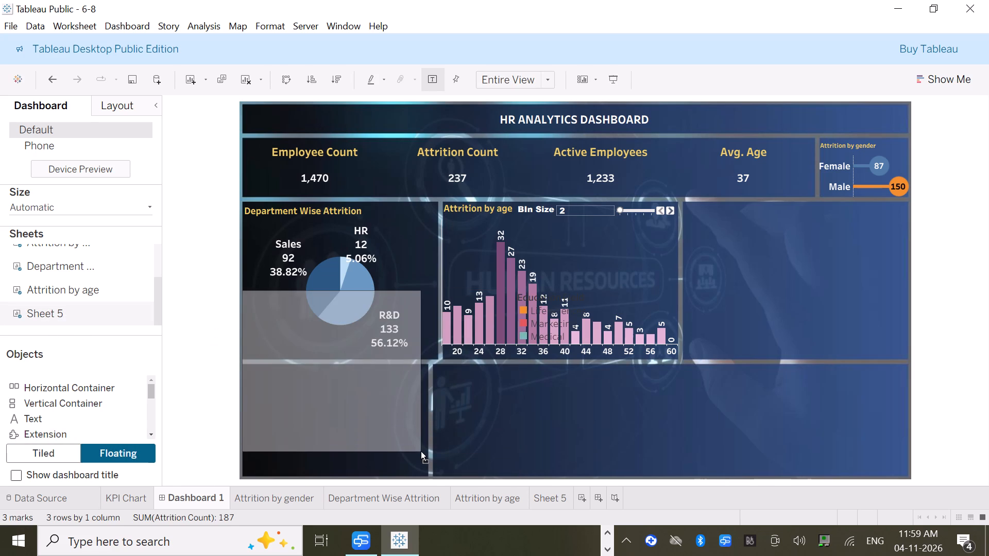
pyautogui.moveTo(421, 451); pyautogui.dragTo(422, 449)
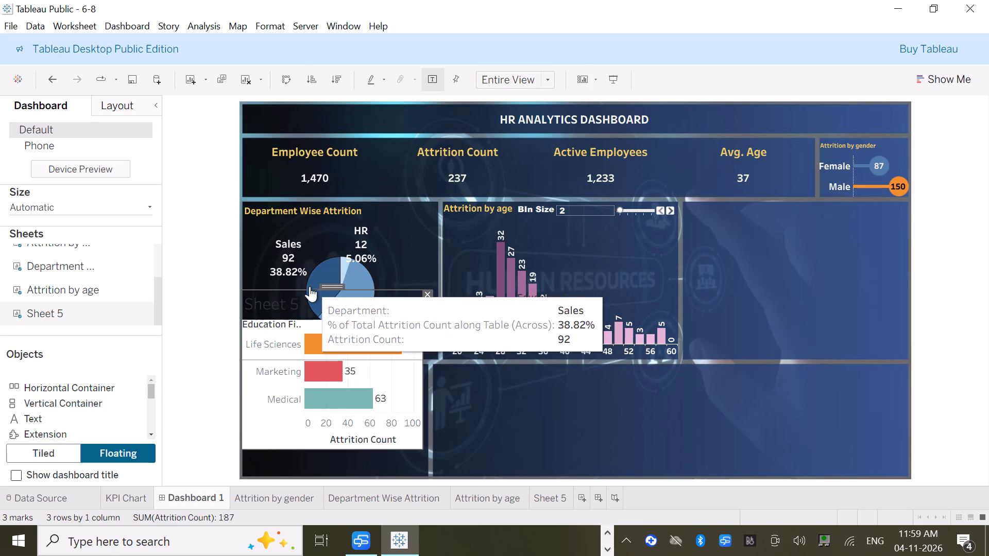
pyautogui.moveTo(310, 290); pyautogui.dragTo(334, 368)
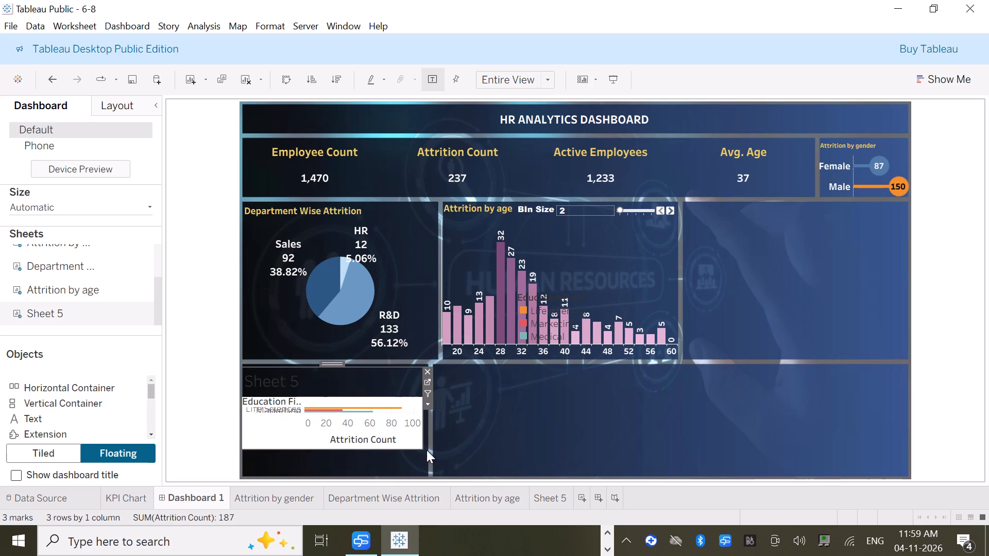
pyautogui.moveTo(422, 448); pyautogui.dragTo(430, 476)
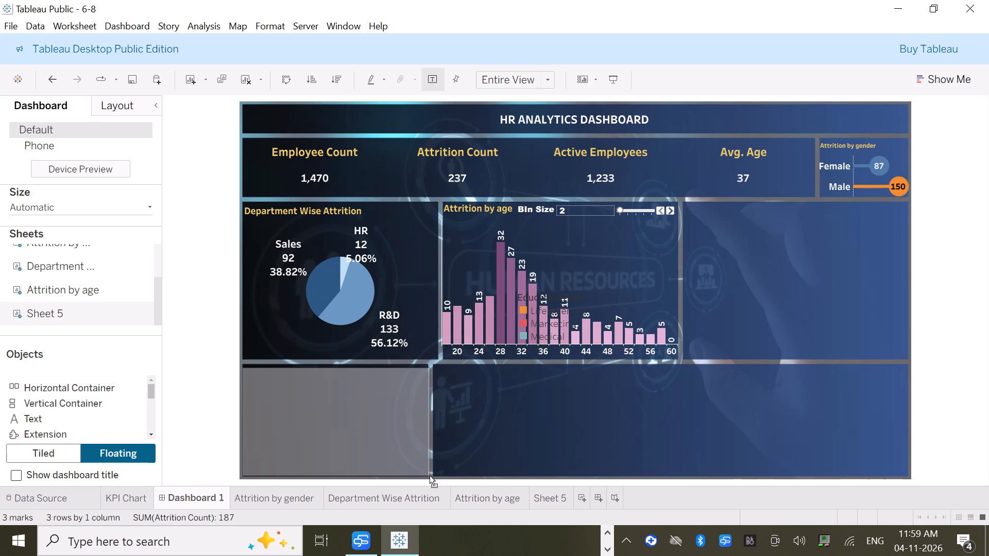
pyautogui.moveTo(430, 476); pyautogui.dragTo(428, 476)
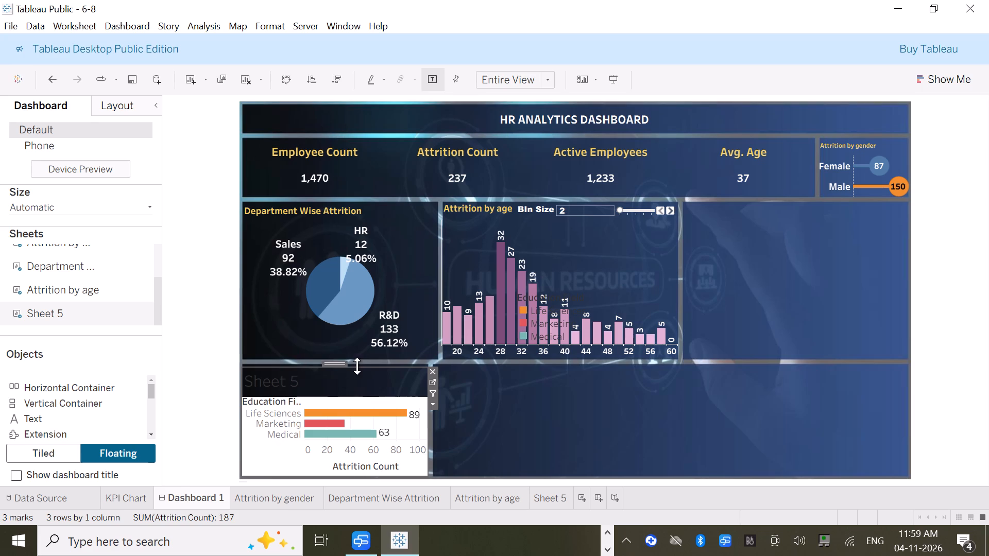
pyautogui.click(361, 366)
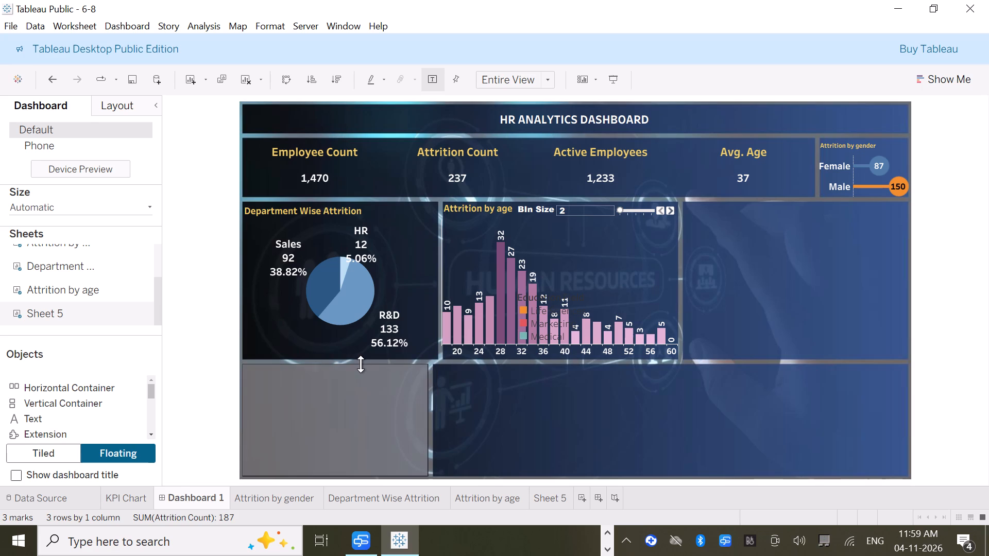
pyautogui.click(516, 408)
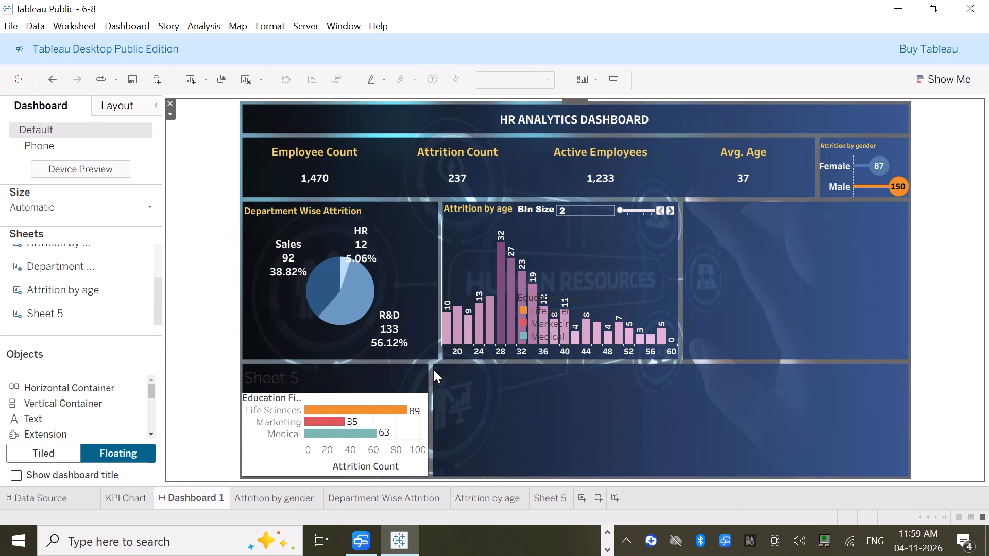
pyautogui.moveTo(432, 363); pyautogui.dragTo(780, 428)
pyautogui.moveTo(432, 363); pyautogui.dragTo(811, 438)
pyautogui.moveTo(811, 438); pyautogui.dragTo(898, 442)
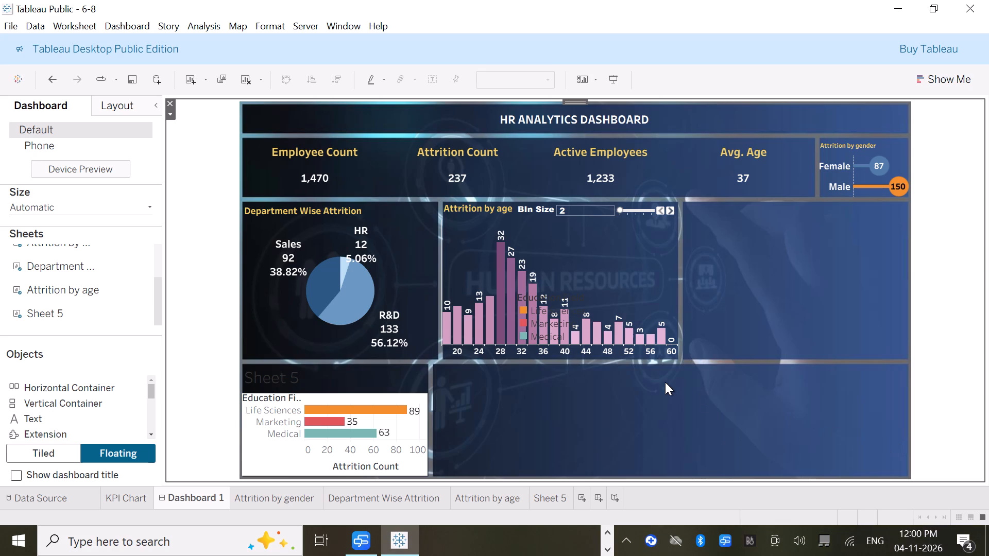
# Remove the floating Education Field colour legend that overlaps the Attrition by age chart.
pyautogui.click(582, 307)
pyautogui.click(538, 298)
pyautogui.doubleClick(536, 319)
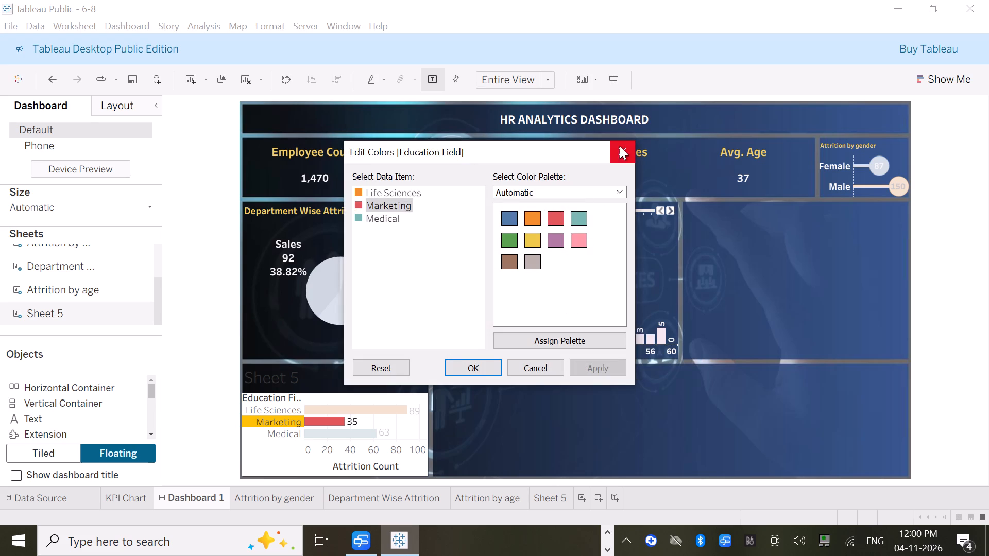
pyautogui.click(620, 146)
pyautogui.click(593, 296)
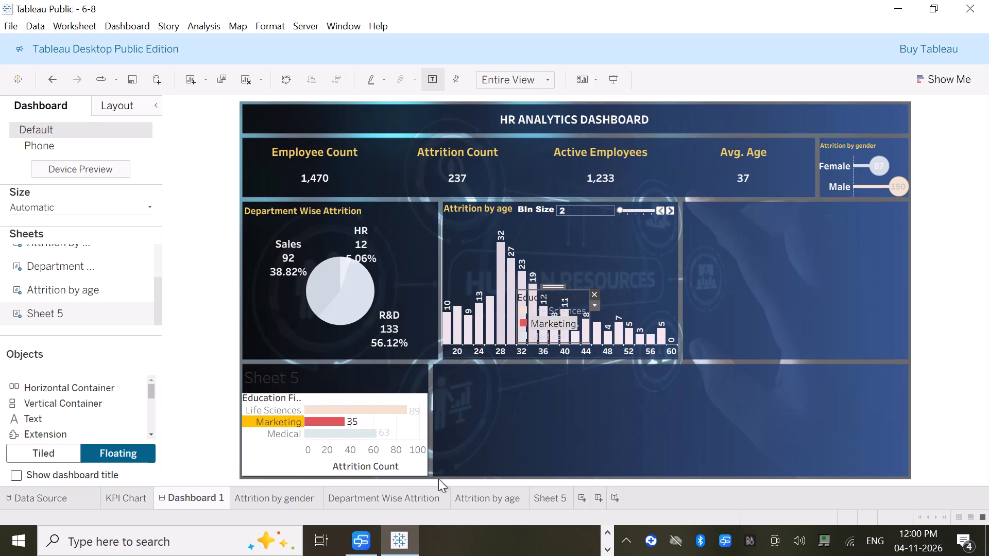
pyautogui.doubleClick(508, 416)
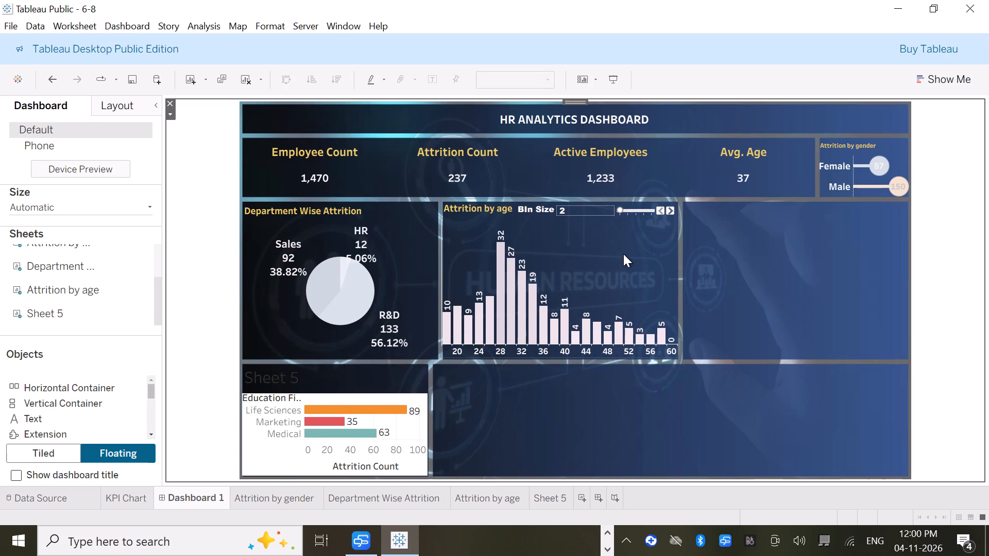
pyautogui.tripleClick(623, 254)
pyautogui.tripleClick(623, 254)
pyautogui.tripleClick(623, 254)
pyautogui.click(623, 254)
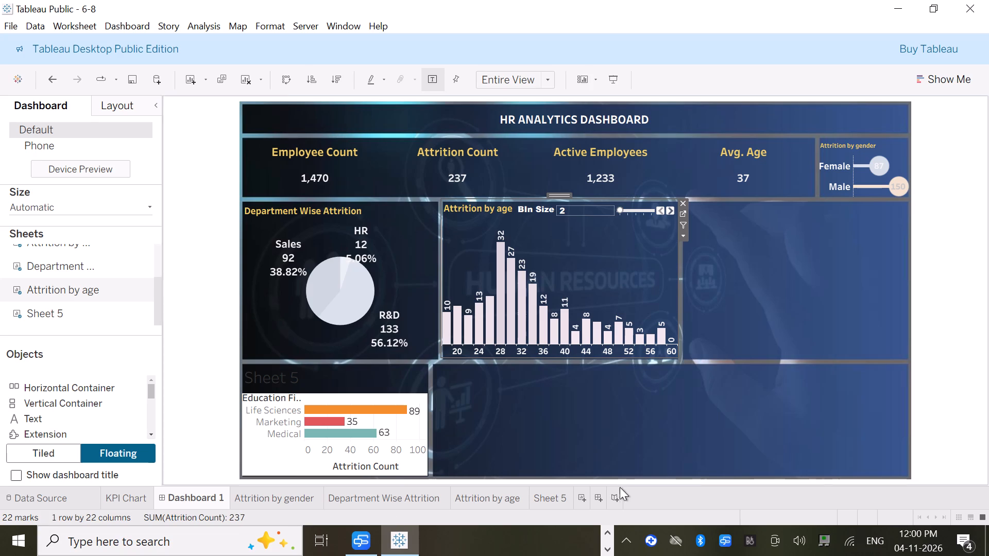
# Create a new worksheet and name it "Age group wise attrition".
pyautogui.click(581, 495)
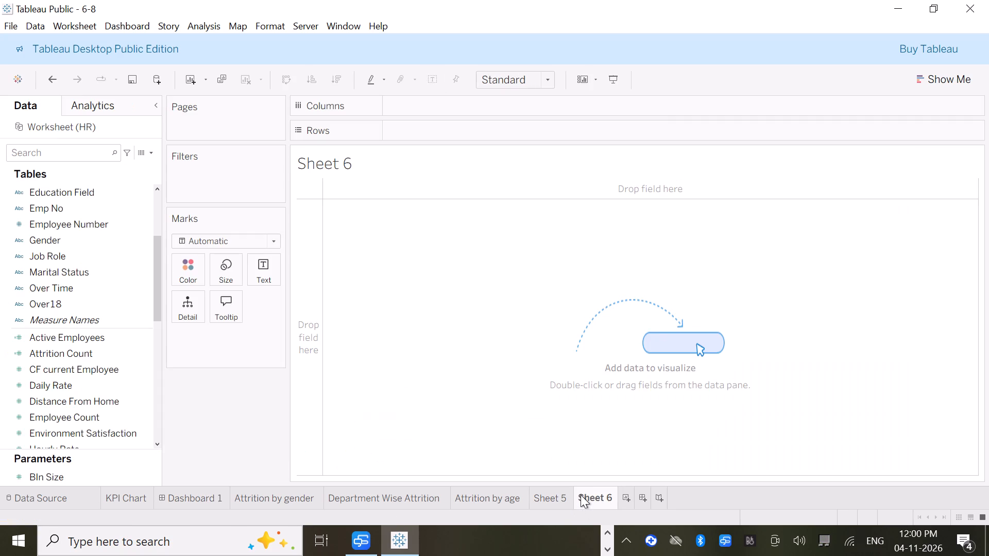
pyautogui.rightClick(598, 494)
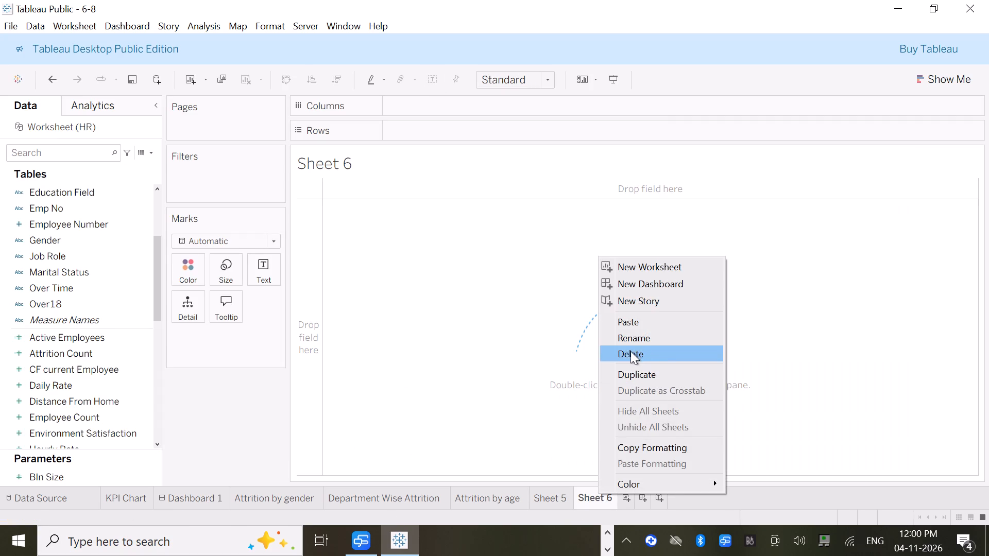
pyautogui.click(640, 334)
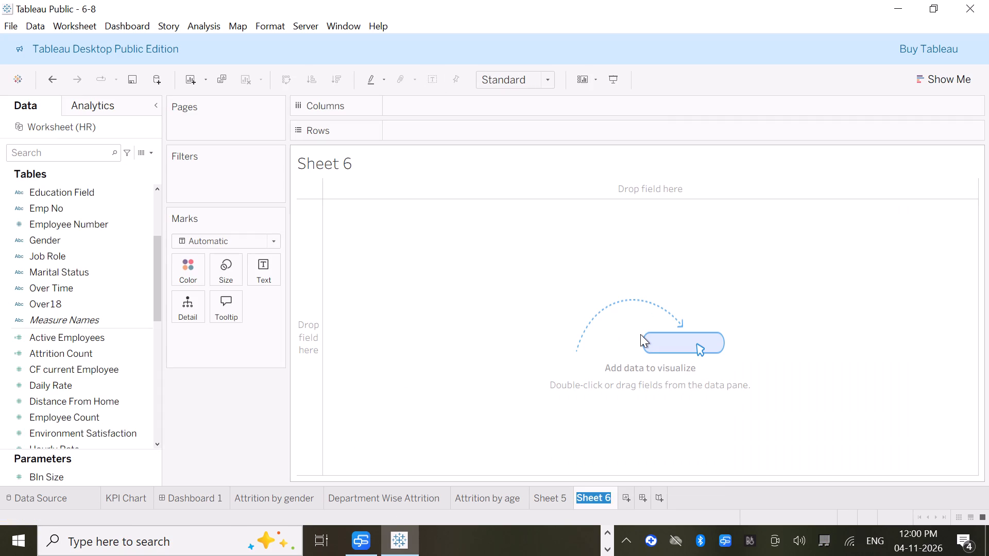
pyautogui.write('Agre')
pyautogui.press('space')
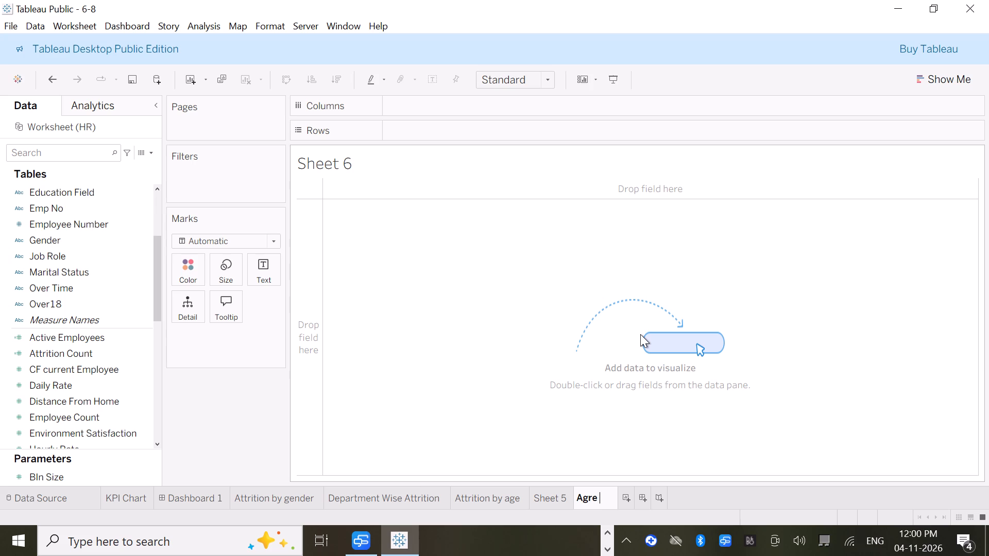
pyautogui.press('BackSpace')
pyautogui.press('BackSpace')
pyautogui.press('BackSpace')
pyautogui.press('BackSpace')
pyautogui.press('e')
pyautogui.write('ge')
pyautogui.press('space')
pyautogui.press('BackSpace')
pyautogui.press('BackSpace')
pyautogui.press('BackSpace')
pyautogui.press('BackSpace')
pyautogui.write('ge gru')
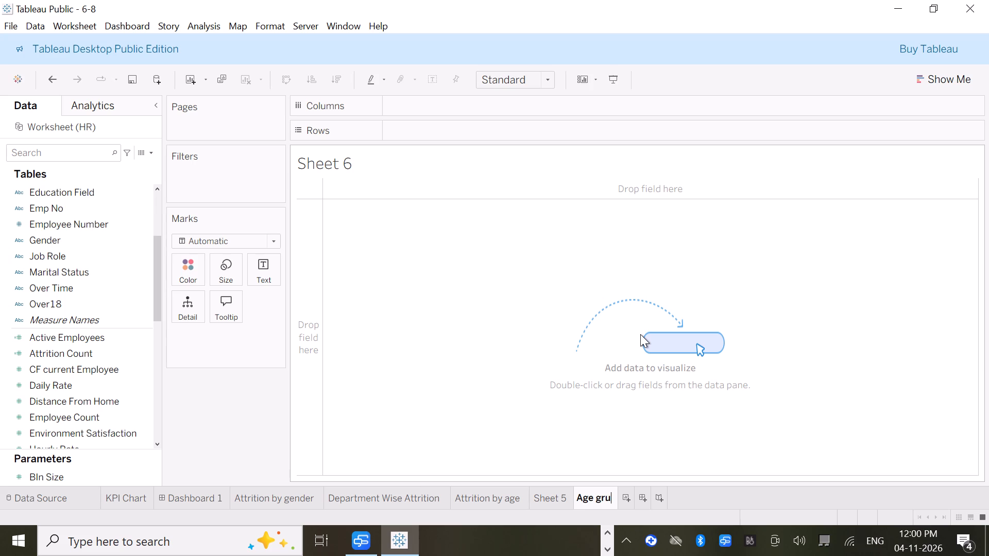
pyautogui.press('BackSpace')
pyautogui.write('oup wise attrition')
pyautogui.press('Return')
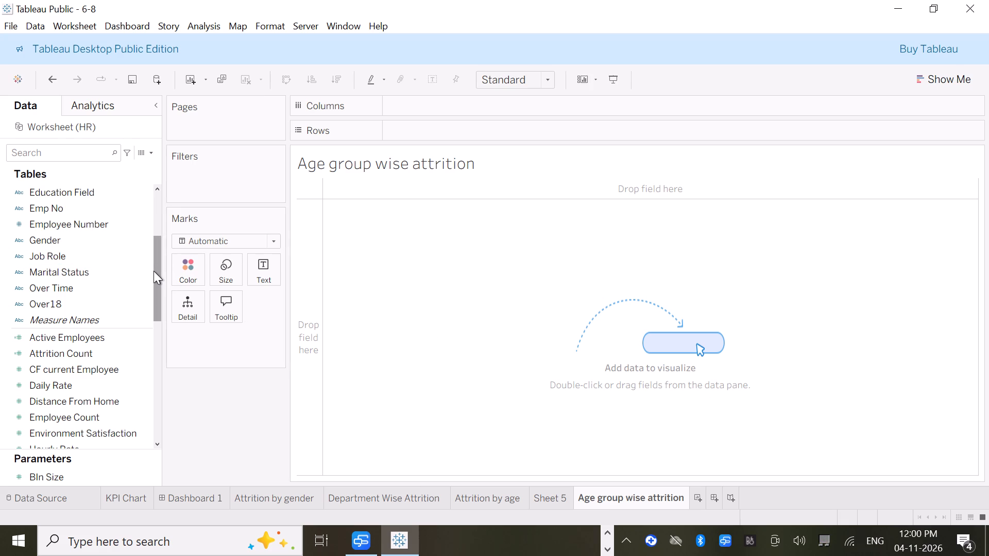
# Place CF age band on Columns and fit the sheet to Entire View.
pyautogui.moveTo(154, 271); pyautogui.dragTo(151, 237)
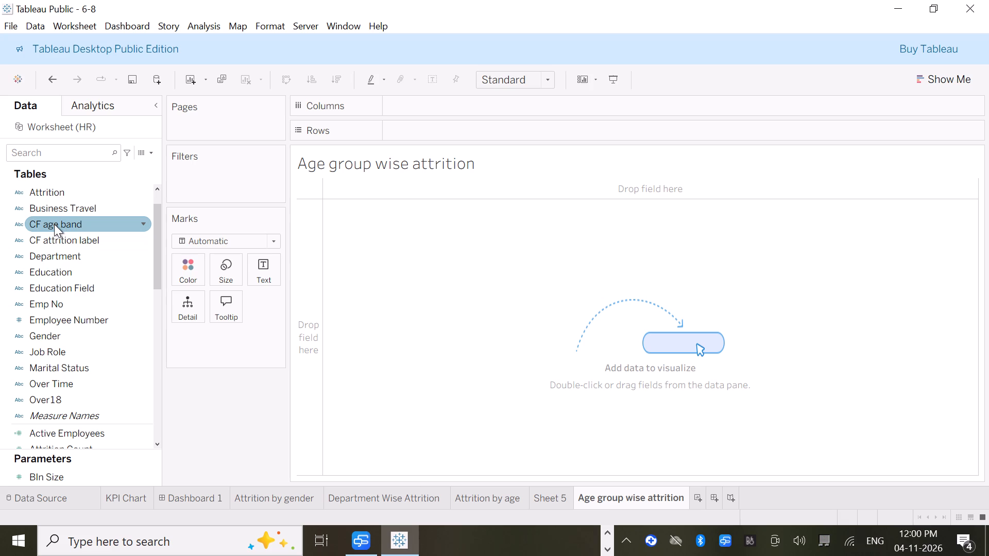
pyautogui.moveTo(54, 224); pyautogui.dragTo(432, 109)
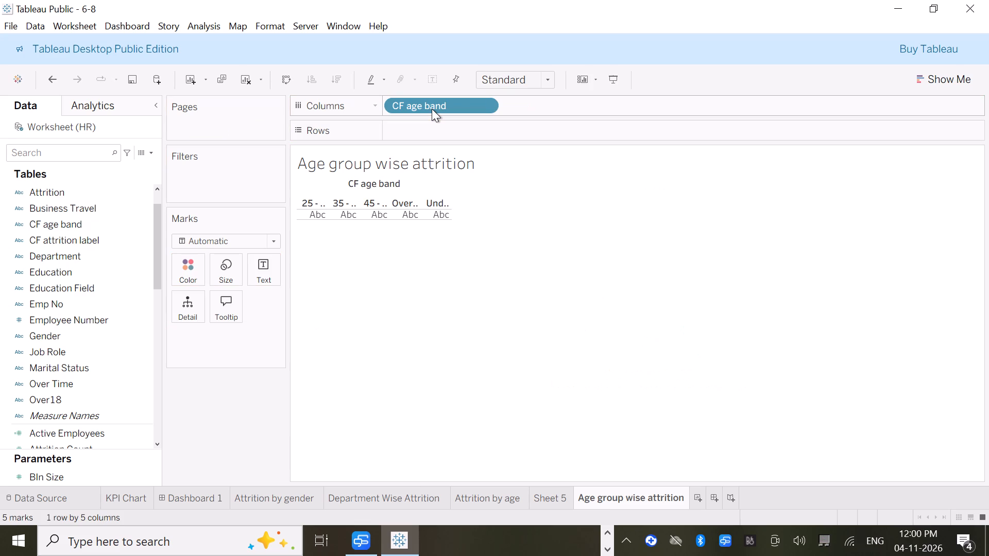
pyautogui.click(552, 74)
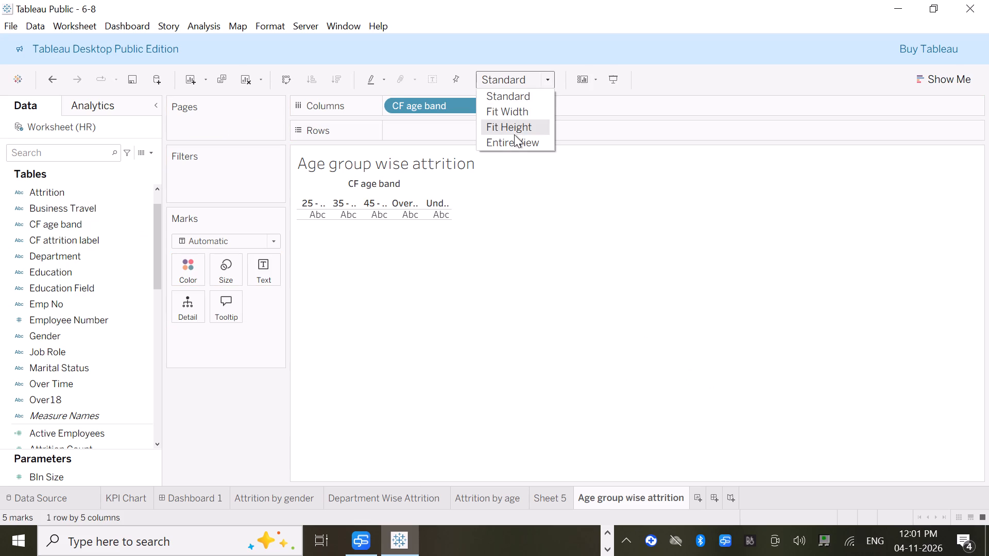
pyautogui.click(509, 145)
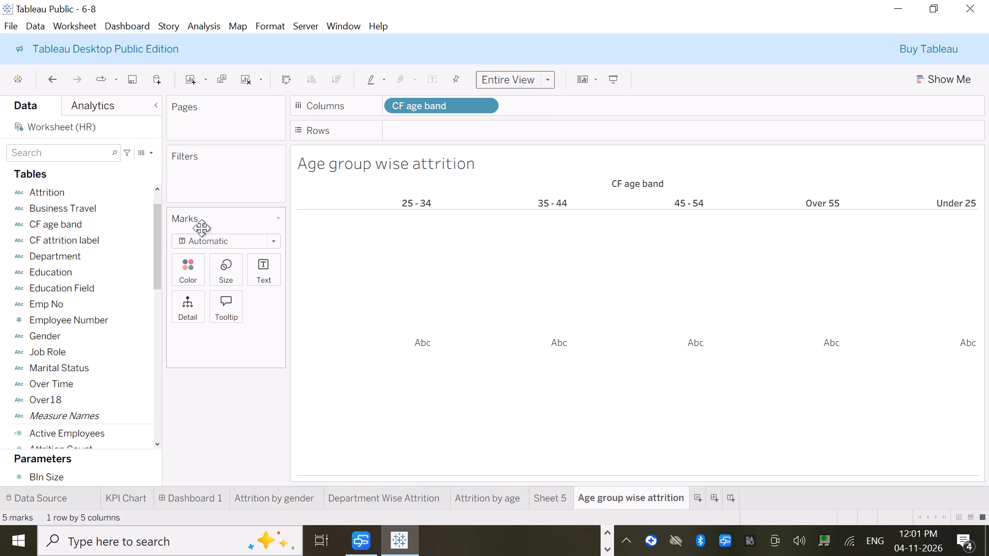
# Change the mark type of the age band view to Pie.
pyautogui.click(272, 243)
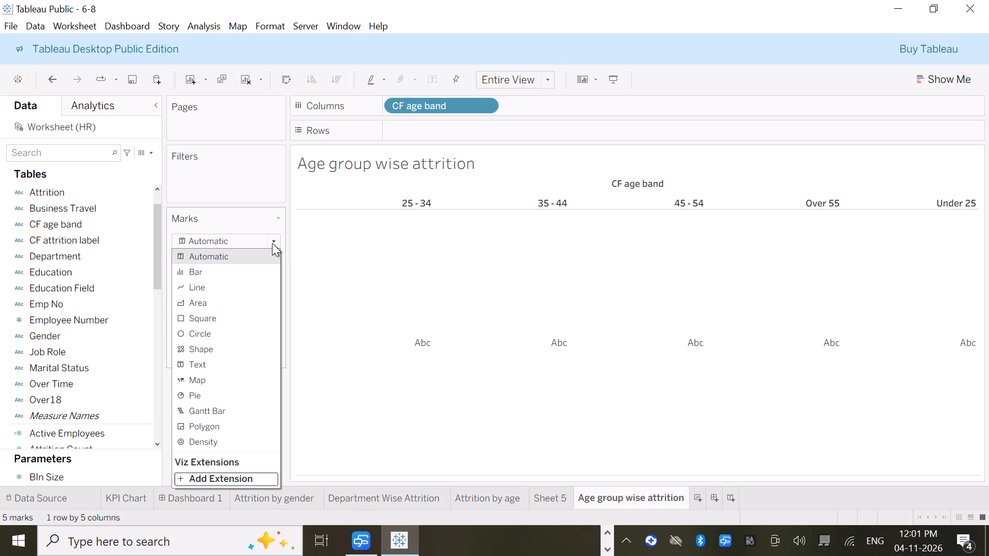
pyautogui.click(212, 391)
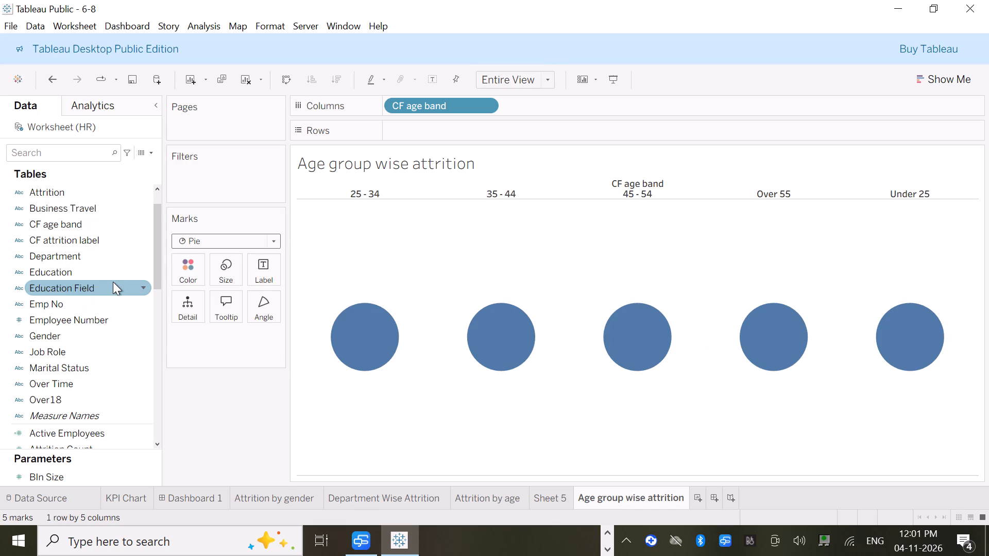
# Colour the pies by Gender and size their slices by assigning Attrition Count to Angle.
pyautogui.moveTo(159, 228); pyautogui.dragTo(160, 202)
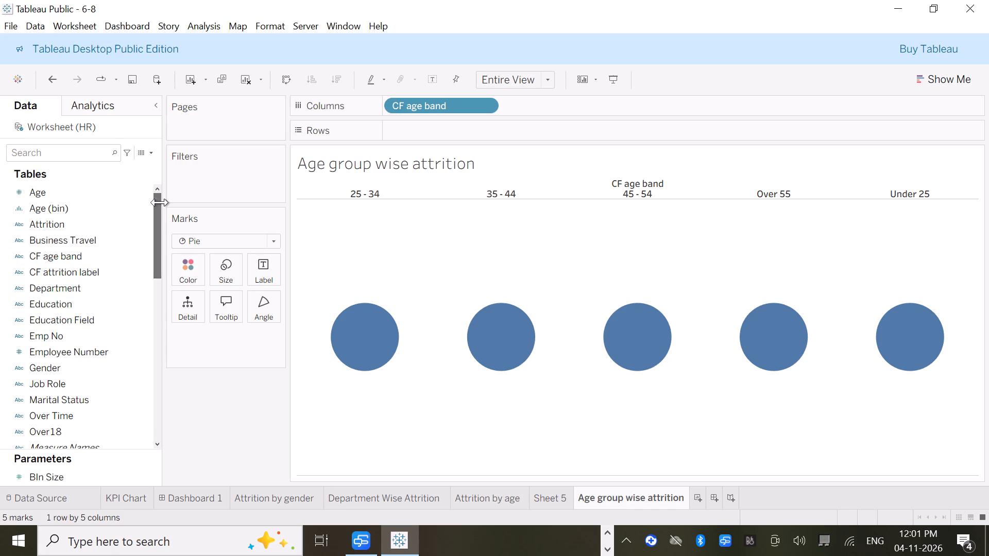
pyautogui.moveTo(63, 364); pyautogui.dragTo(188, 268)
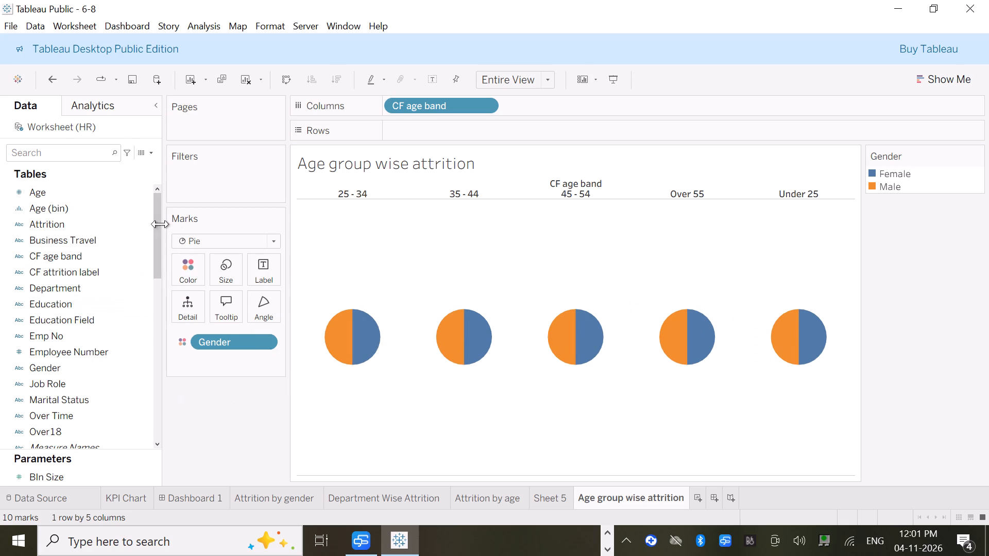
pyautogui.moveTo(154, 221); pyautogui.dragTo(160, 277)
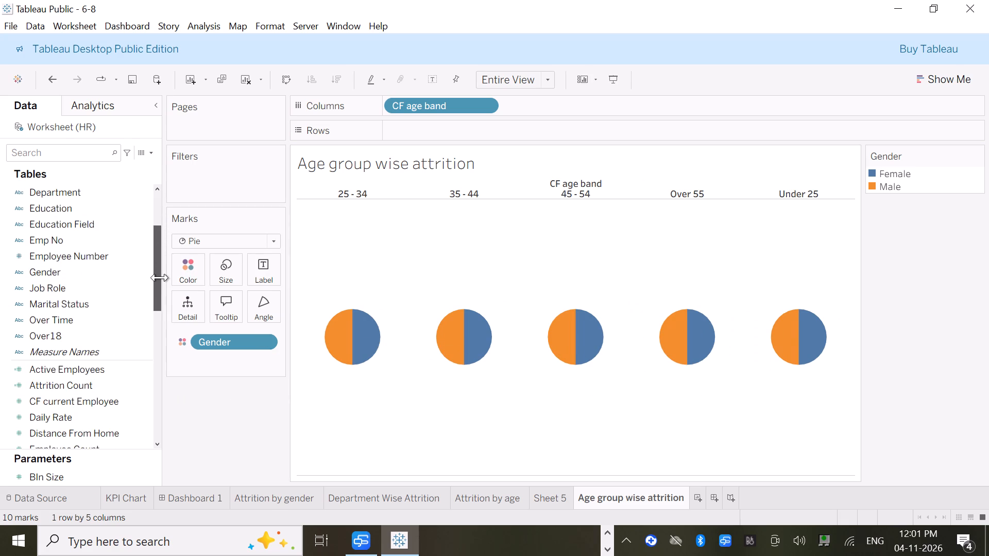
pyautogui.moveTo(160, 277); pyautogui.dragTo(160, 284)
pyautogui.moveTo(70, 389); pyautogui.dragTo(215, 318)
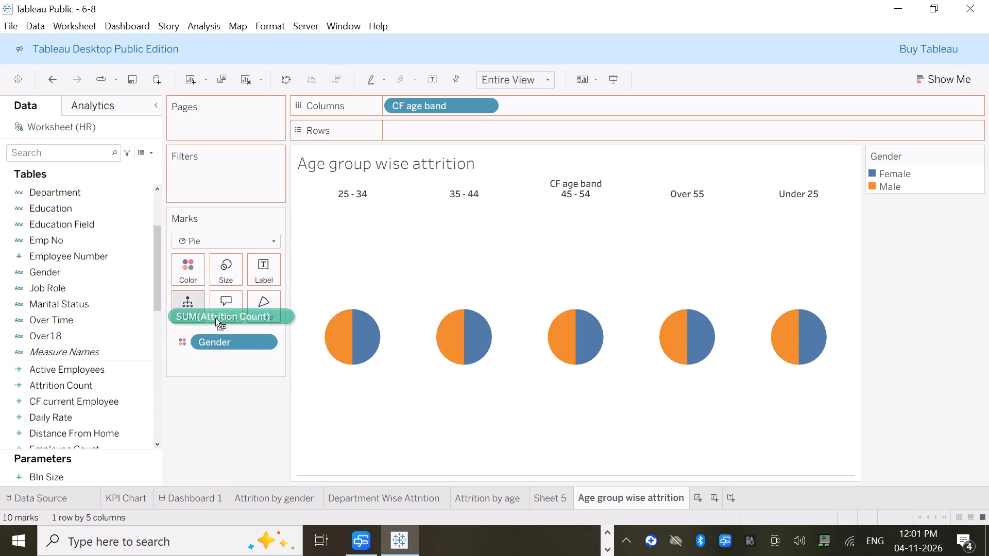
pyautogui.moveTo(215, 318); pyautogui.dragTo(251, 307)
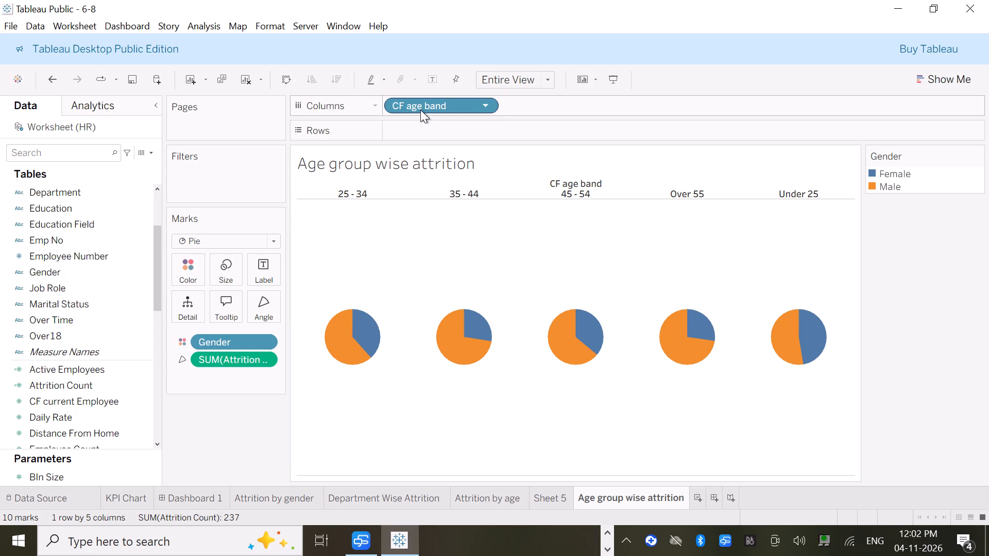
# Sort CF age band manually so that Under 25 comes first, before 25 - 34.
pyautogui.click(484, 105)
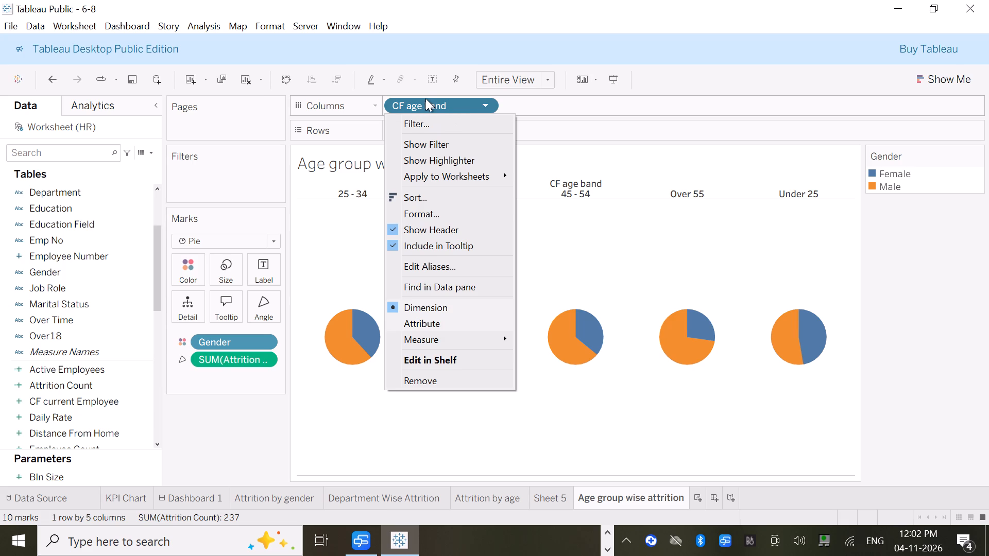
pyautogui.click(418, 196)
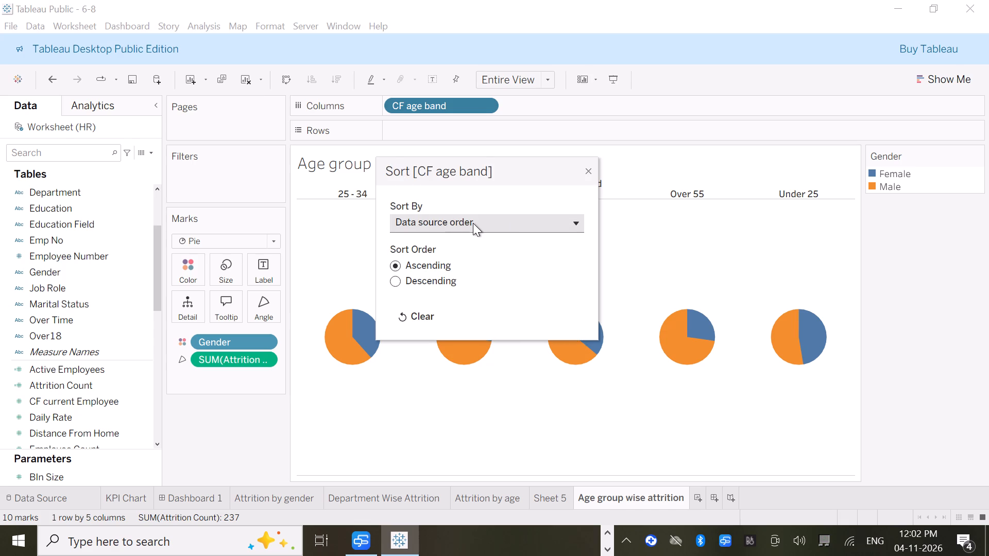
pyautogui.click(574, 227)
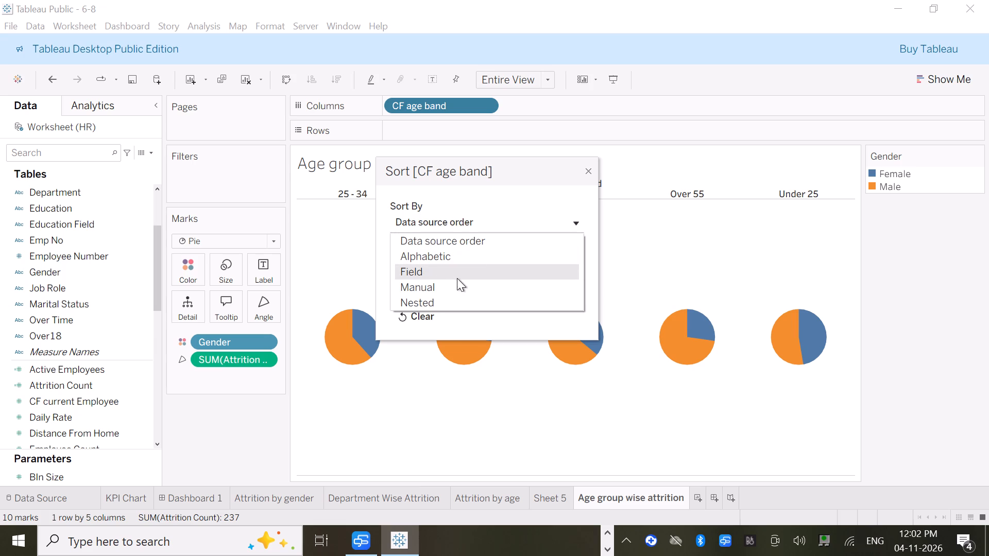
pyautogui.click(435, 283)
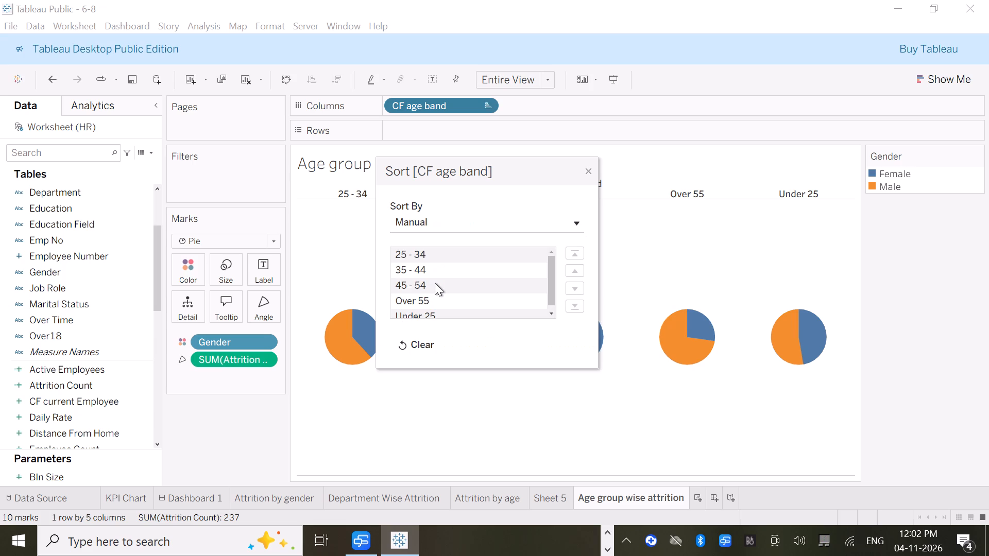
pyautogui.scroll(-1, 484, 284)
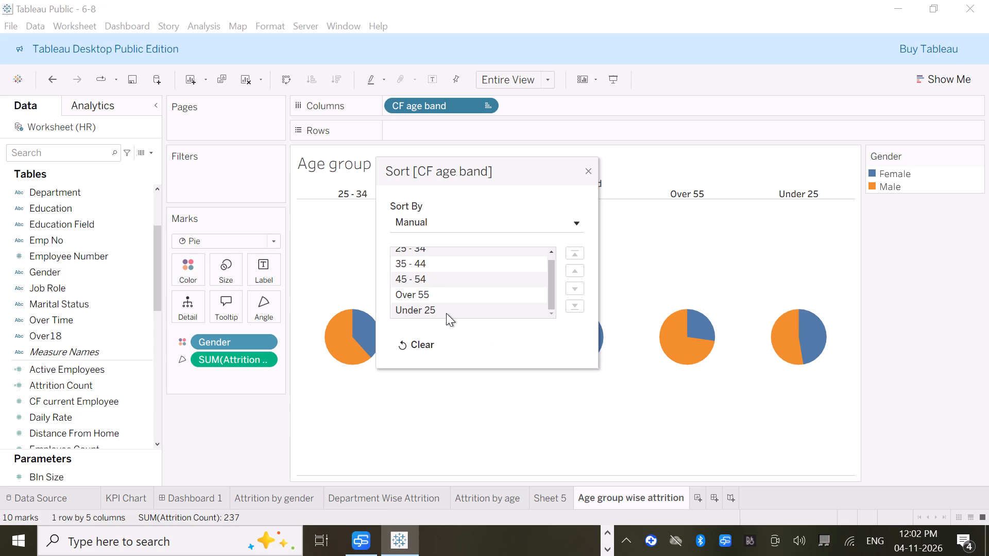
pyautogui.click(446, 313)
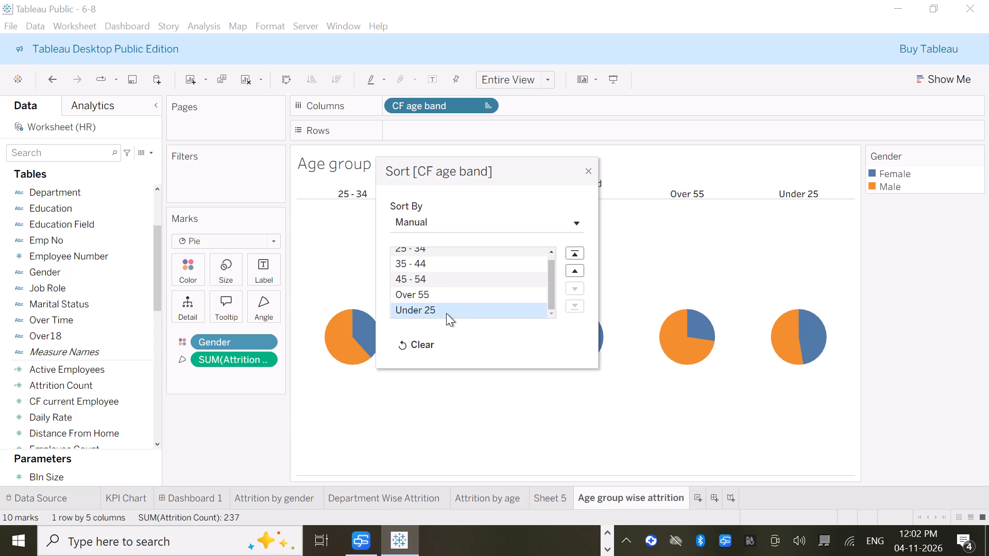
pyautogui.moveTo(446, 313); pyautogui.dragTo(451, 279)
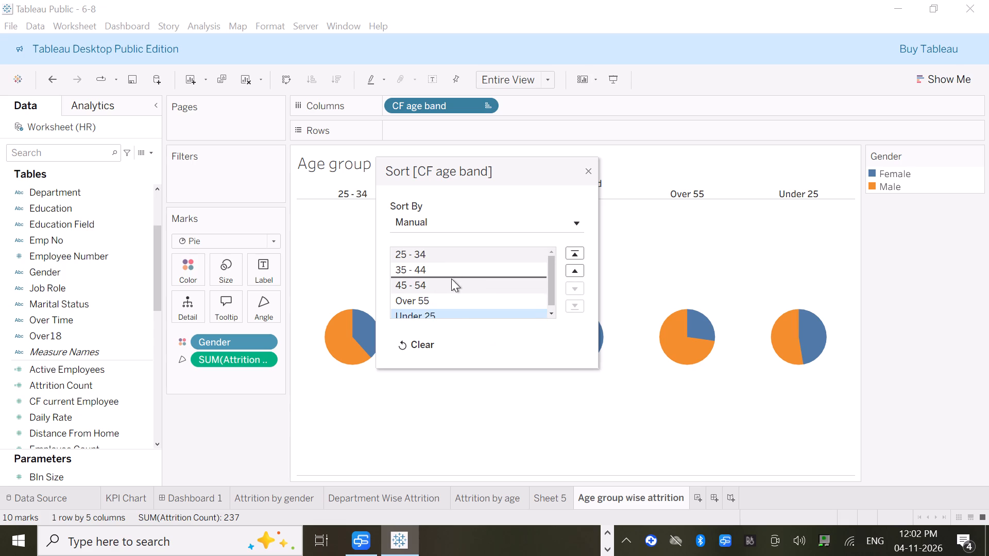
pyautogui.moveTo(451, 279); pyautogui.dragTo(455, 233)
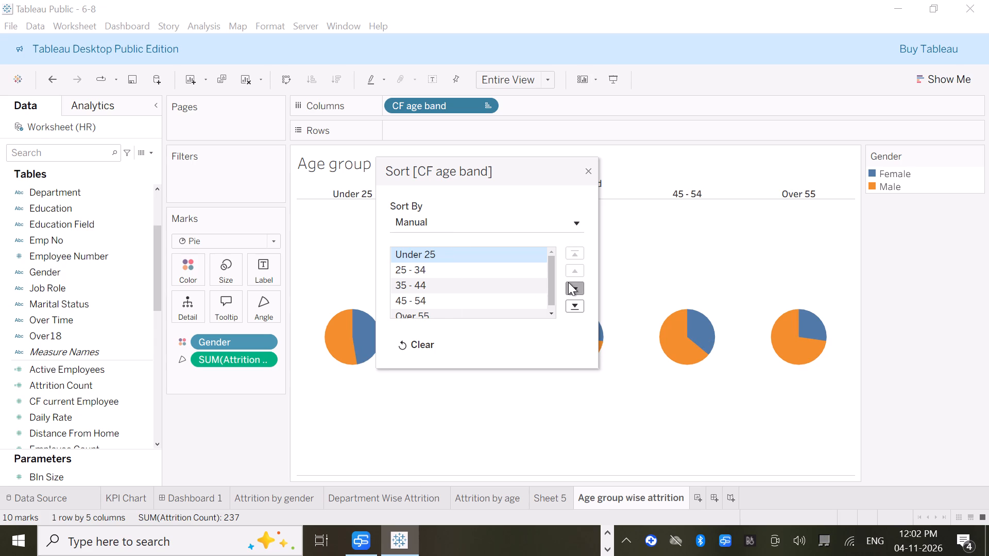
pyautogui.click(593, 170)
pyautogui.click(584, 170)
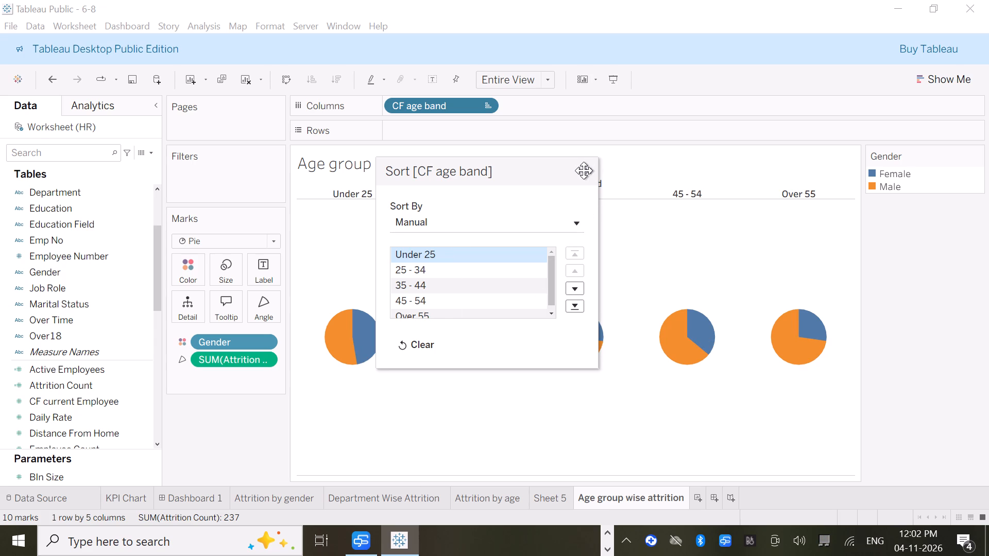
pyautogui.click(589, 169)
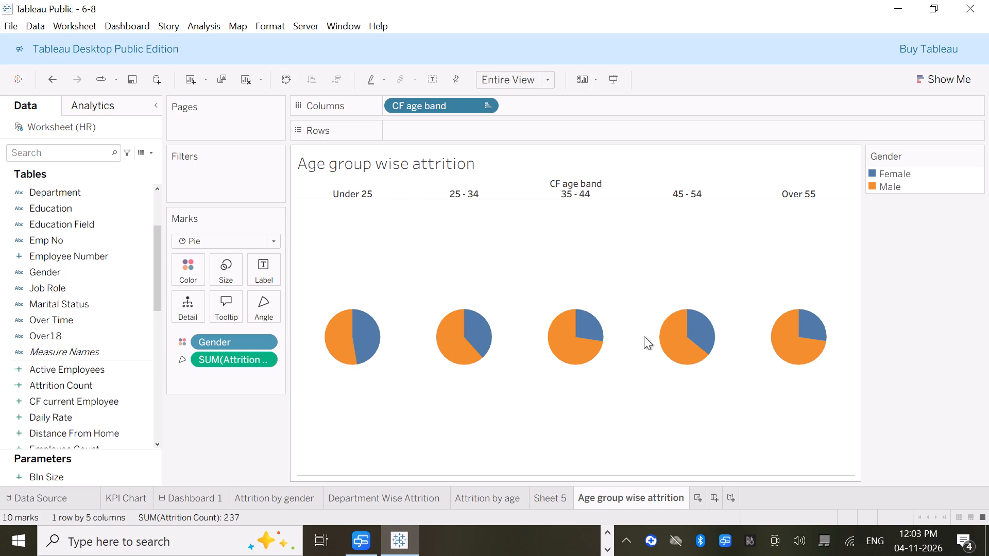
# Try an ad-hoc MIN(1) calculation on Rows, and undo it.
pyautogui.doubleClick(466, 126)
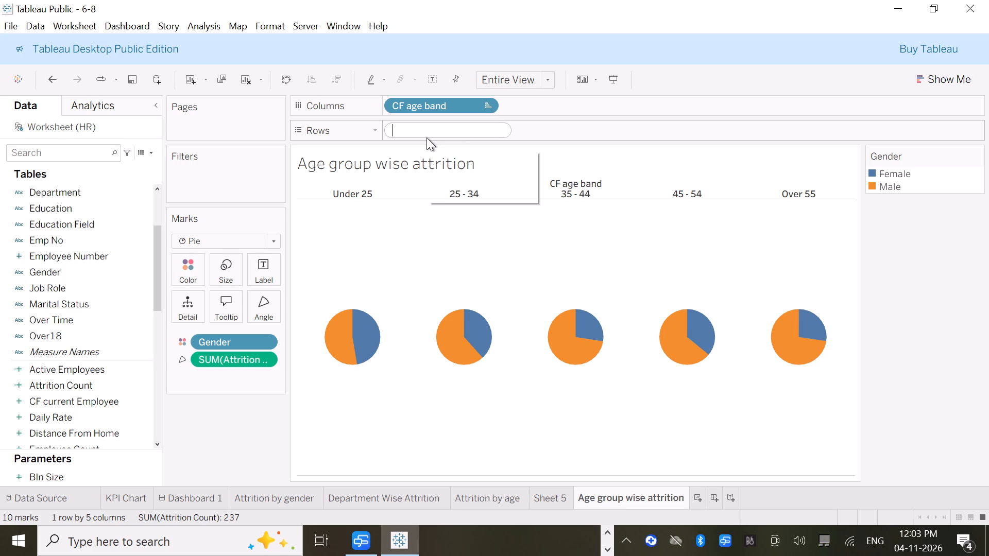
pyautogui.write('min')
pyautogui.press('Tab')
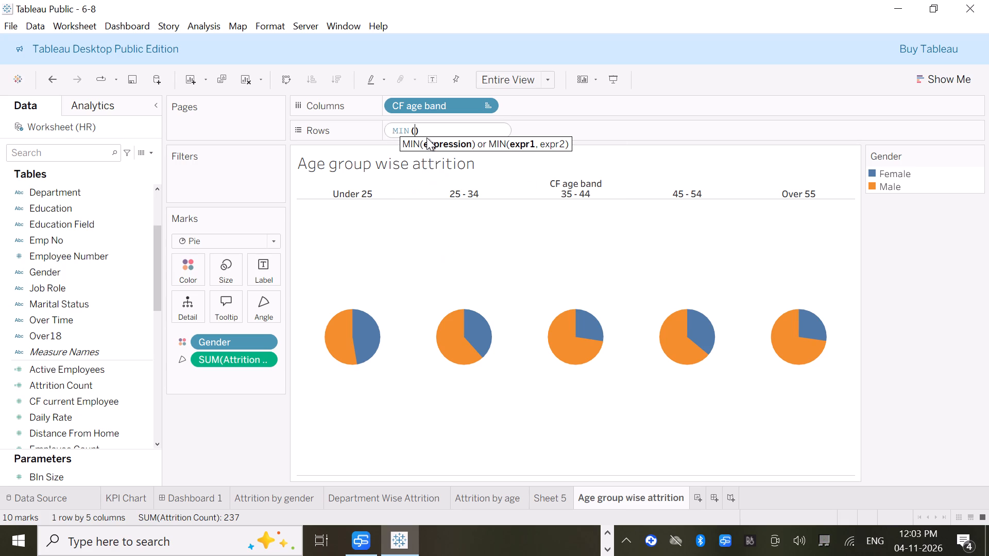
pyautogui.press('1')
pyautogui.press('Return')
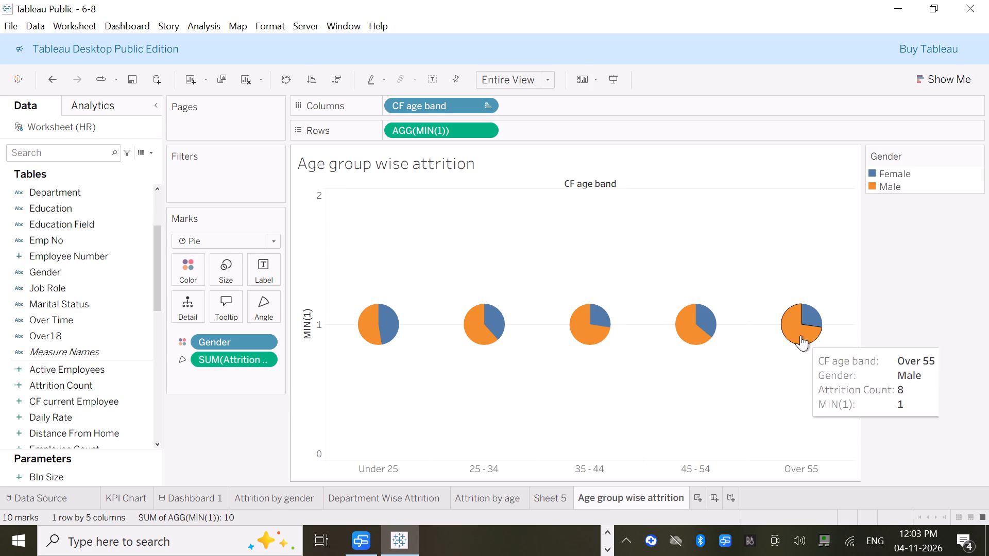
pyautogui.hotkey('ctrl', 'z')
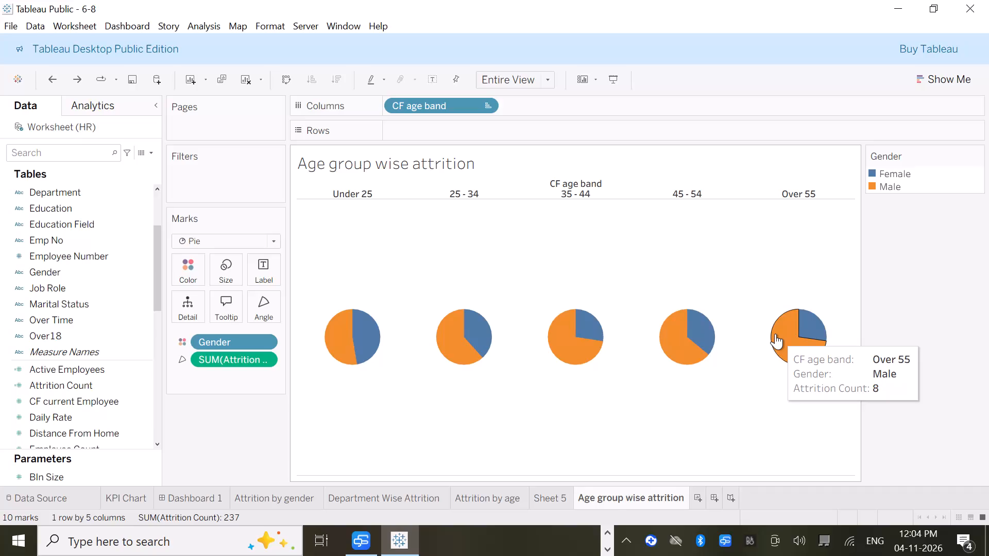
# Add an ad-hoc MIN(1) calculation to Rows and place a duplicate of it beside the first.
pyautogui.doubleClick(465, 128)
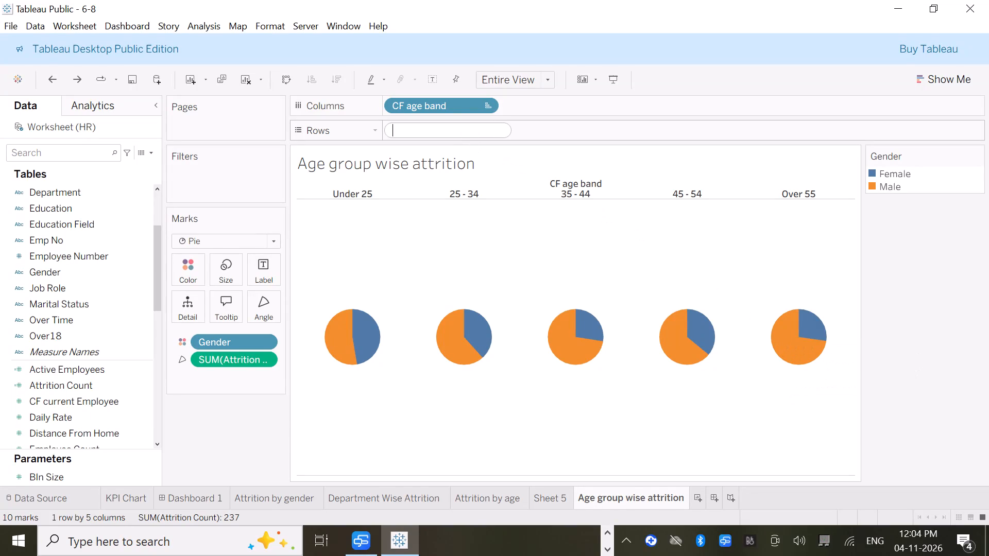
pyautogui.write('min')
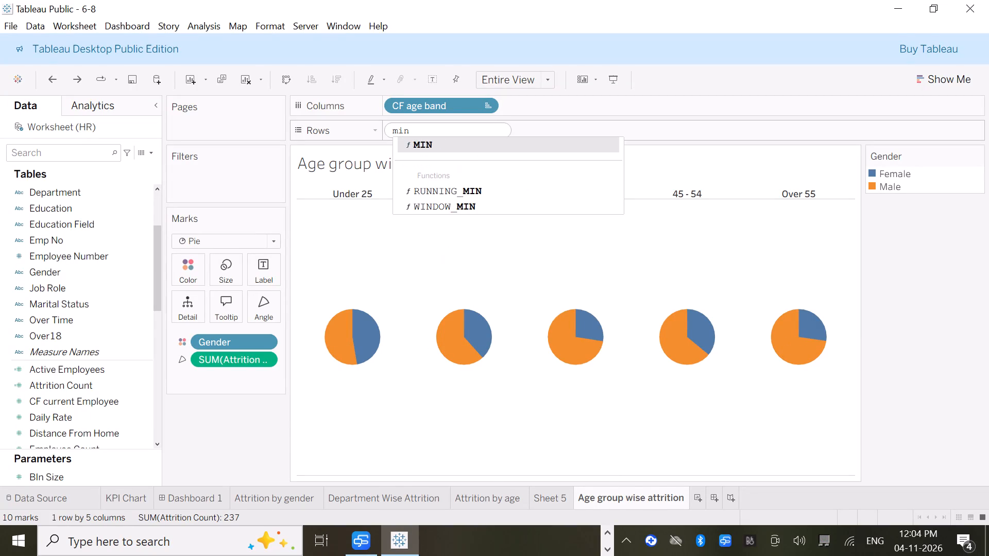
pyautogui.press('Tab')
pyautogui.press('1')
pyautogui.press('Return')
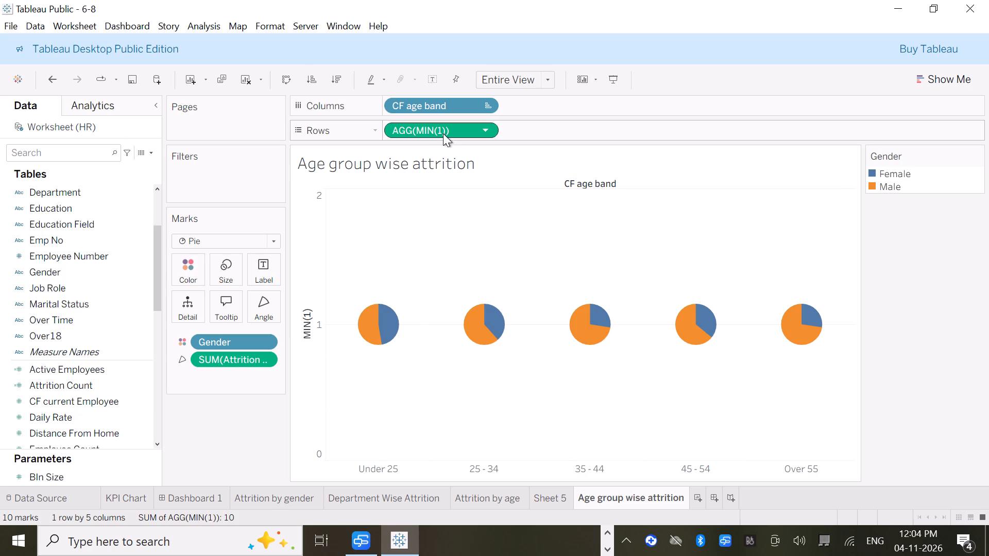
pyautogui.keyDown('ctrl'); pyautogui.moveTo(443, 133); pyautogui.dragTo(570, 134); pyautogui.keyUp('ctrl')
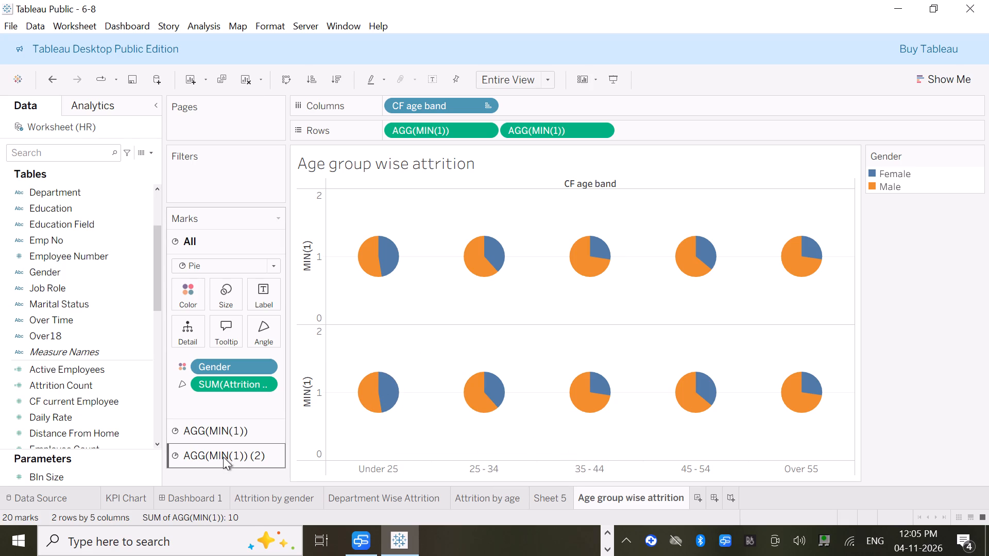
# Remove Attrition Count and Gender from the marks of the second MIN(1) only.
pyautogui.click(248, 456)
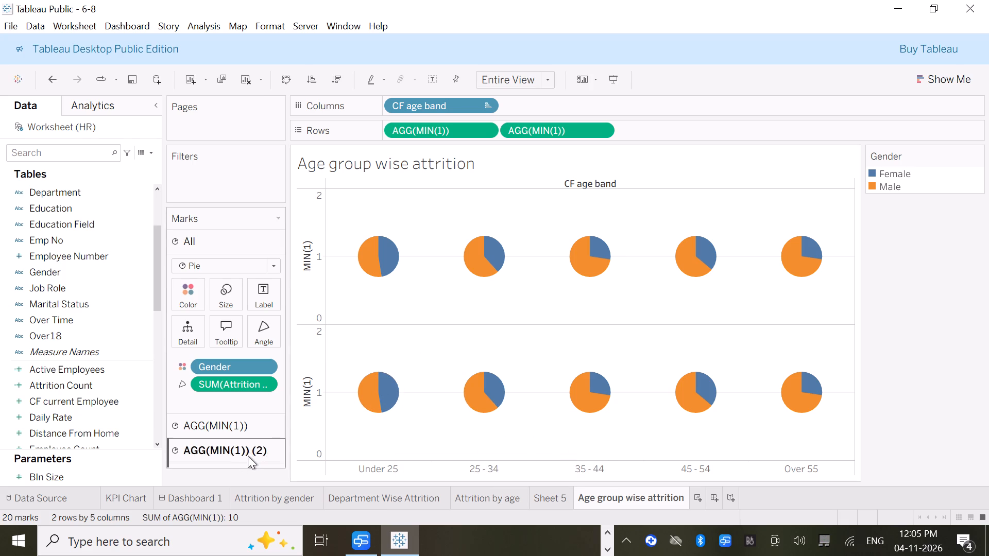
pyautogui.moveTo(231, 430); pyautogui.dragTo(73, 416)
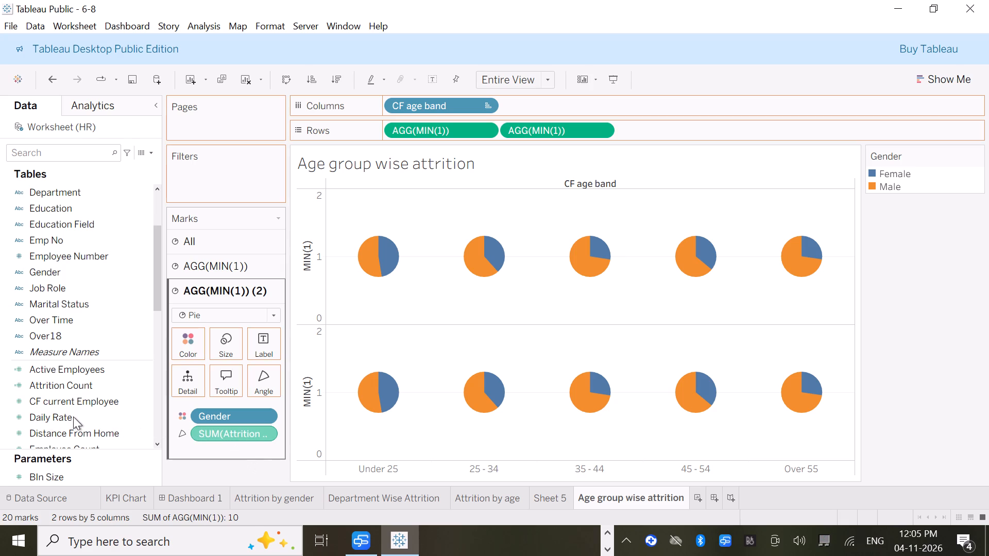
pyautogui.moveTo(231, 417); pyautogui.dragTo(60, 401)
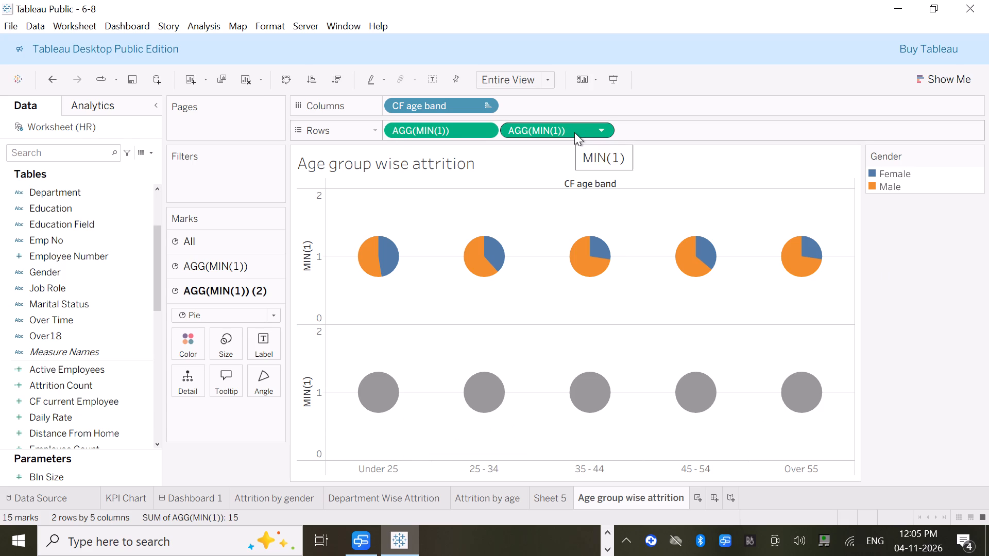
# Overlay the two MIN(1) charts by making the second MIN(1) a dual axis.
pyautogui.click(601, 129)
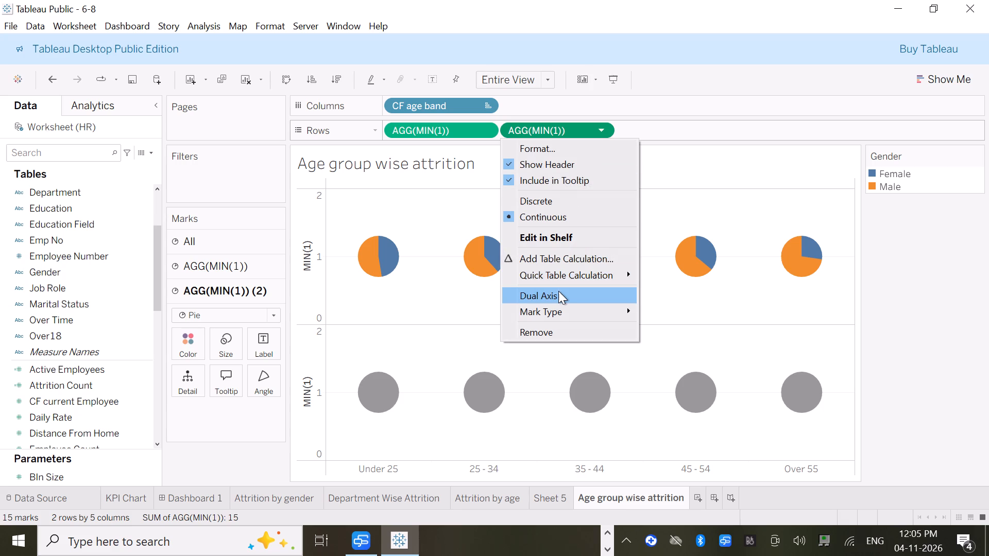
pyautogui.click(558, 291)
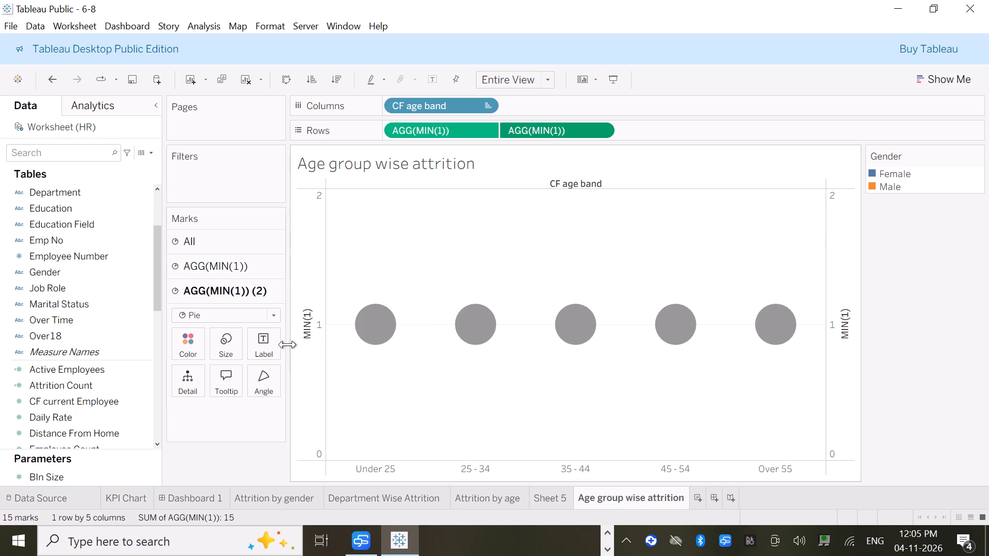
# Change the second MIN(1) marks to Circle and shrink them so the pies appear as donut rings.
pyautogui.click(272, 312)
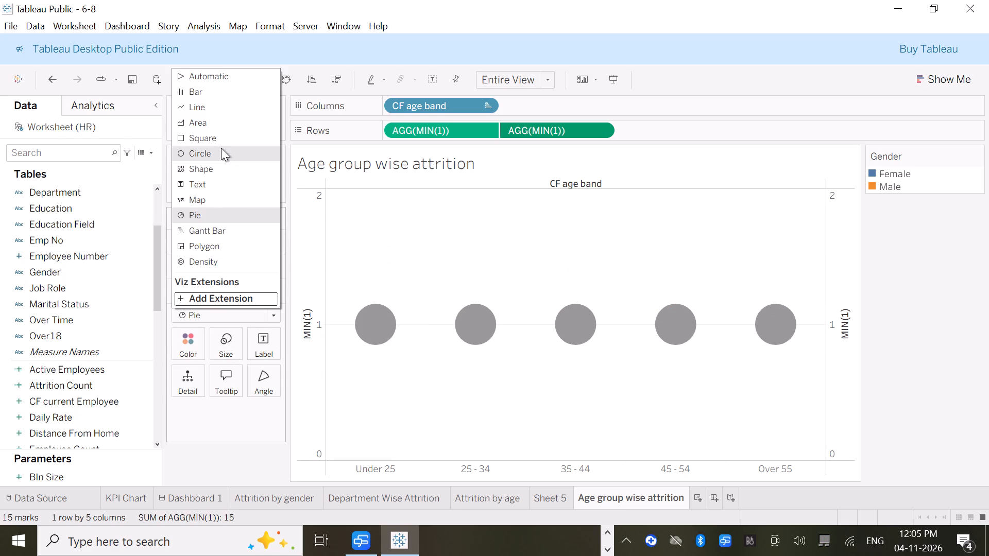
pyautogui.click(221, 148)
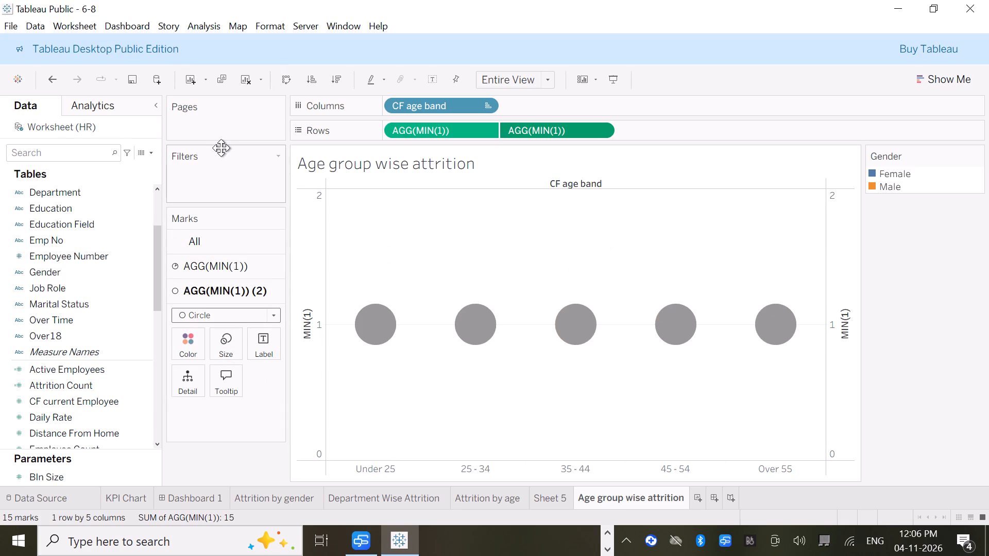
pyautogui.click(222, 354)
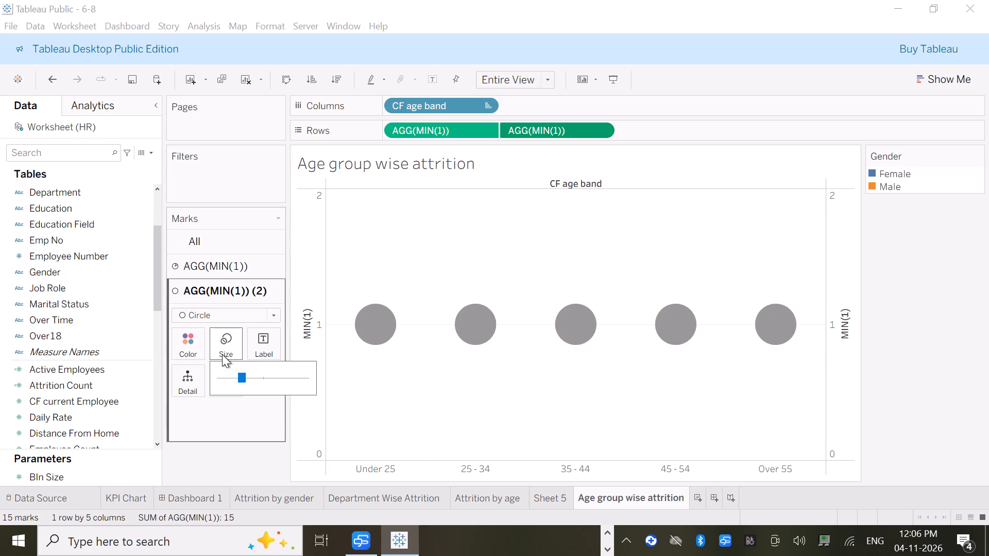
pyautogui.moveTo(239, 376); pyautogui.dragTo(231, 378)
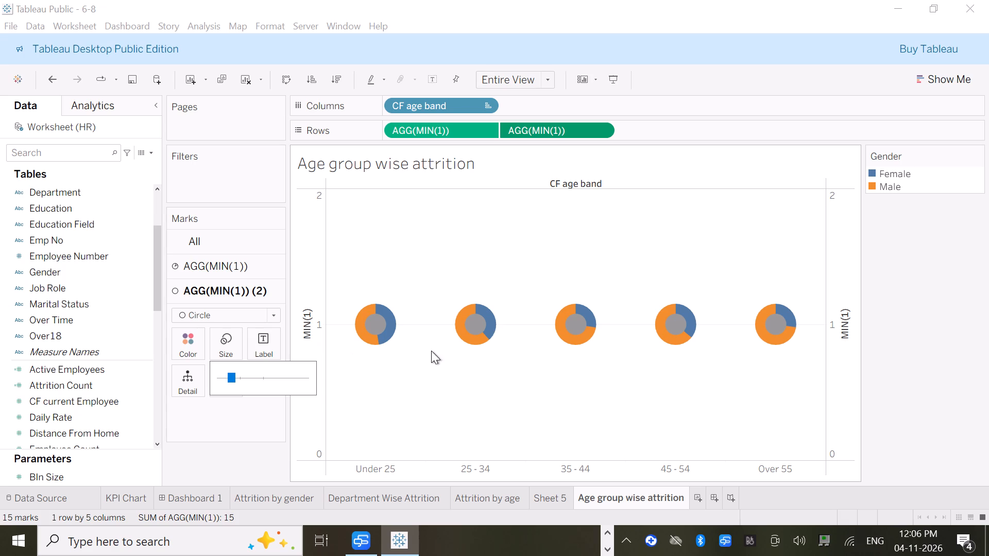
# Recolour the second MIN(1) circles to a very light grey so the donut centres look hollow.
pyautogui.click(195, 343)
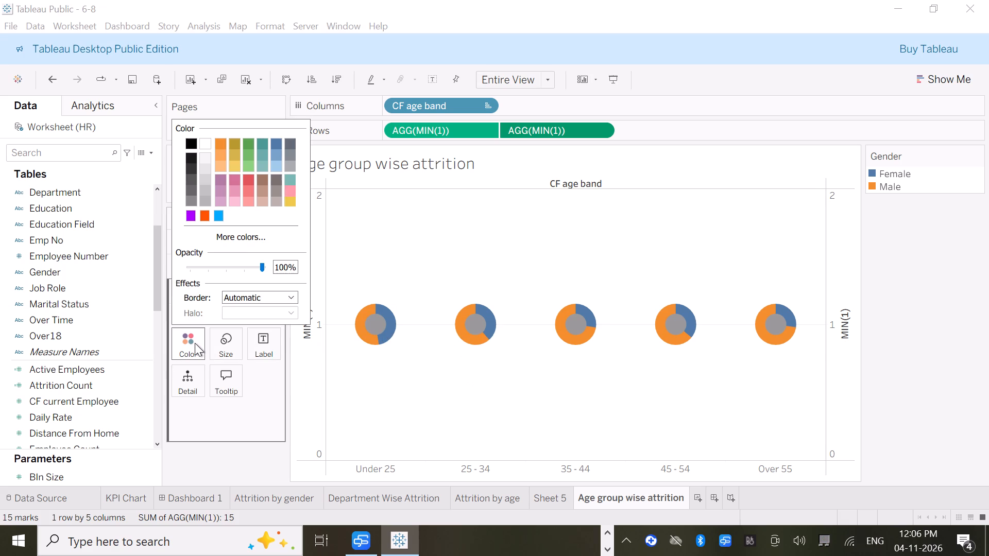
pyautogui.click(204, 155)
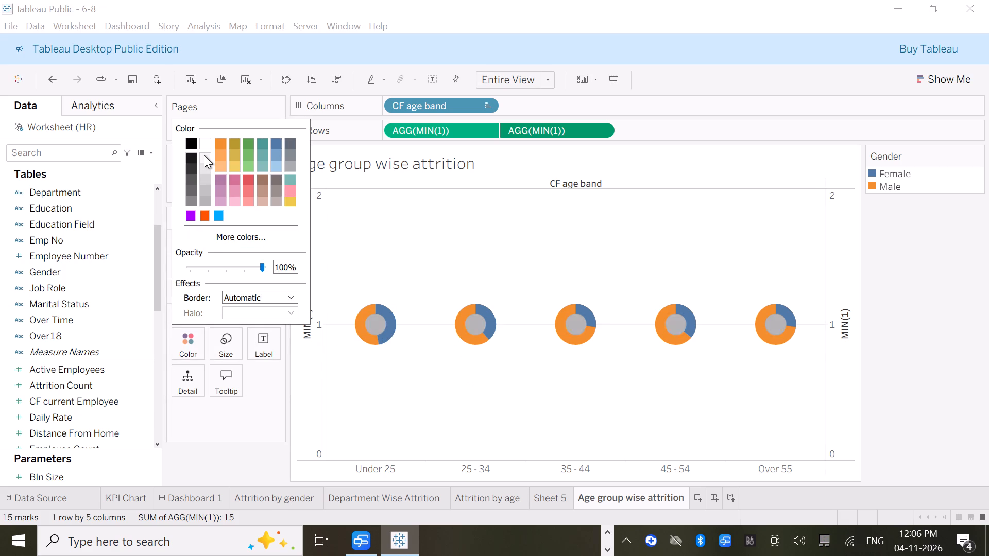
pyautogui.click(339, 389)
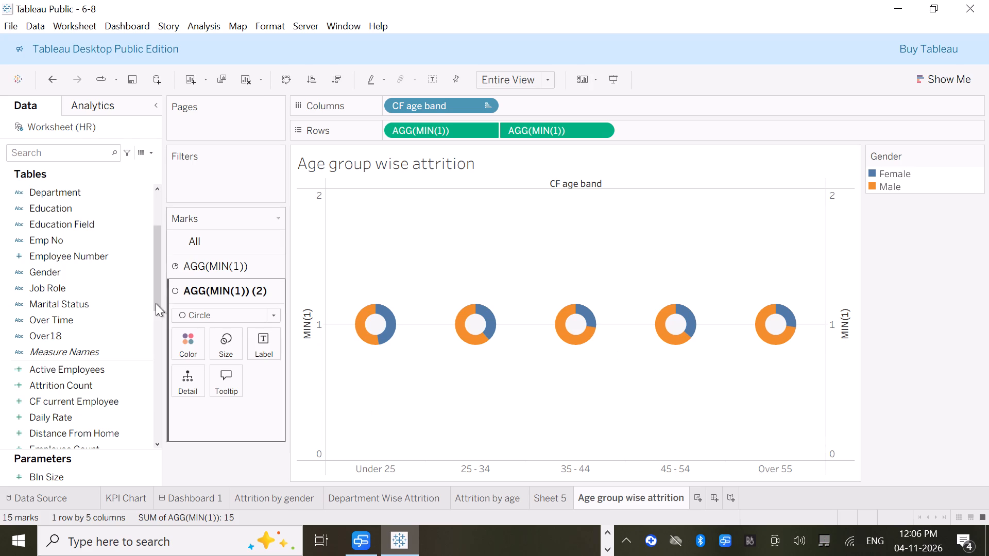
# Label the pie slices of the first MIN(1) with Attrition Count and Gender.
pyautogui.click(227, 266)
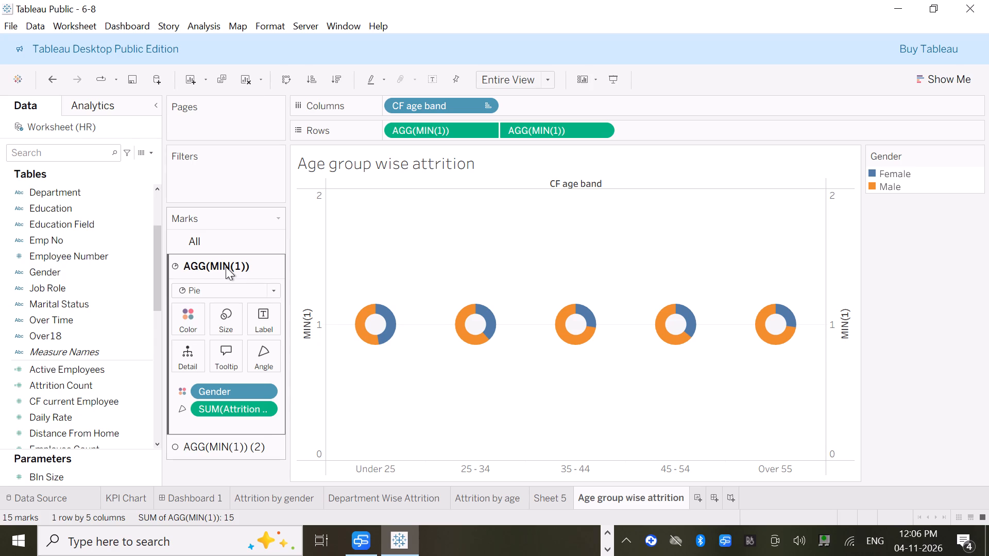
pyautogui.moveTo(103, 388); pyautogui.dragTo(270, 327)
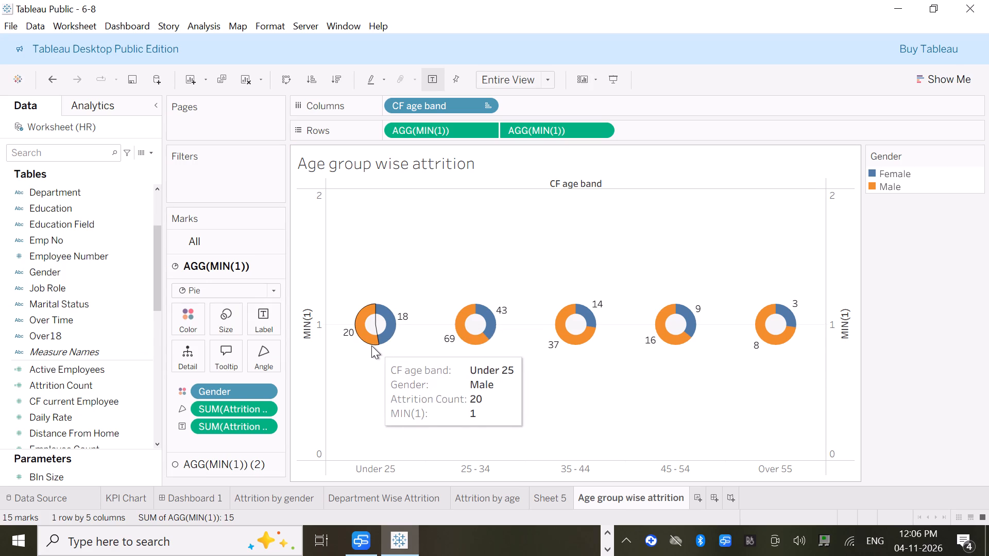
pyautogui.moveTo(83, 274); pyautogui.dragTo(260, 308)
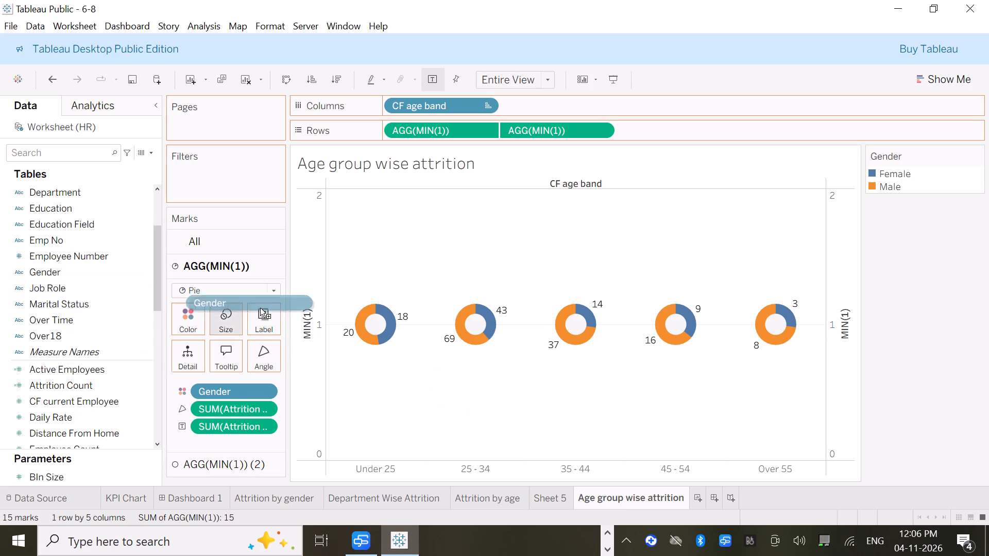
pyautogui.moveTo(260, 308); pyautogui.dragTo(269, 320)
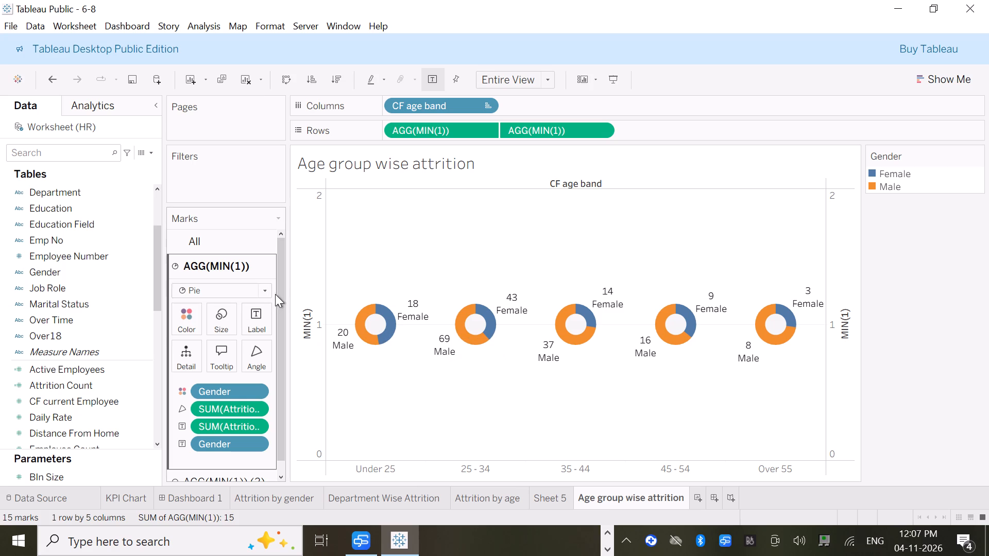
# Add Attrition Count as a label on the second MIN(1) circles.
pyautogui.moveTo(280, 279); pyautogui.dragTo(280, 350)
pyautogui.click(222, 462)
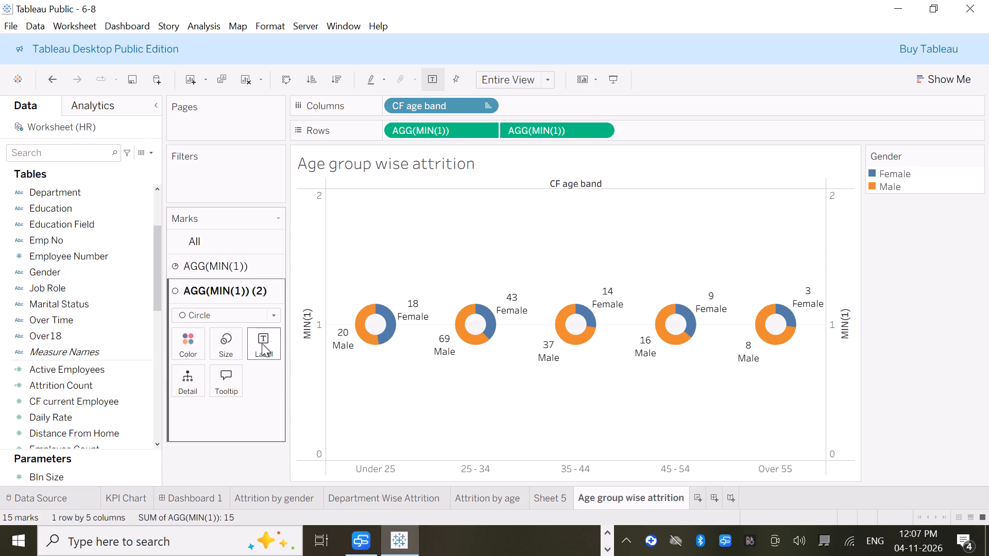
pyautogui.moveTo(65, 392); pyautogui.dragTo(126, 378)
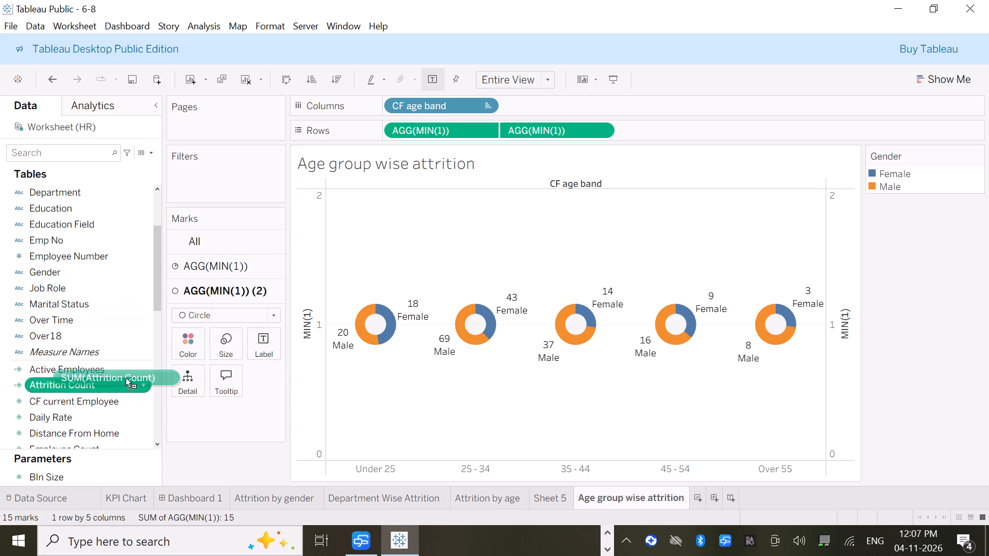
pyautogui.moveTo(126, 378); pyautogui.dragTo(267, 347)
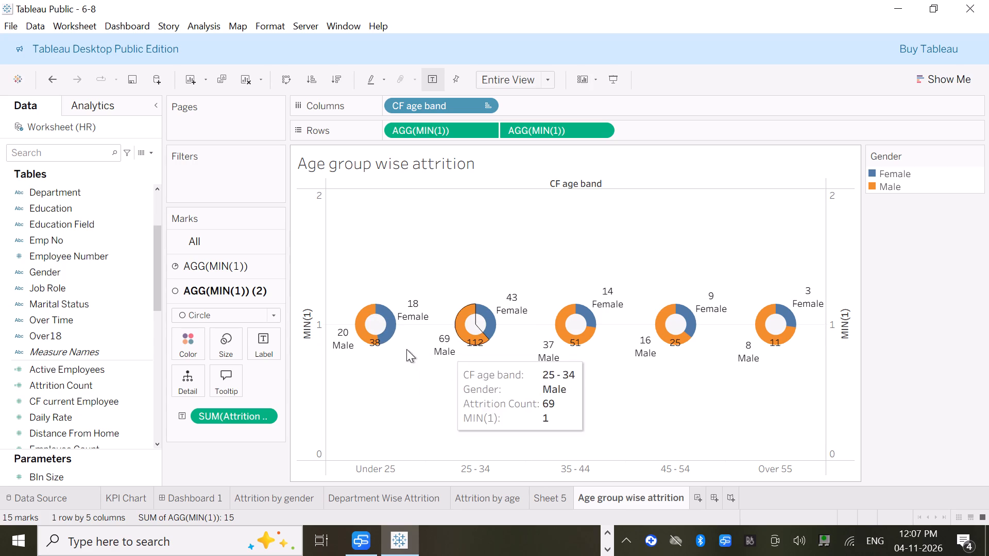
# Align the inner circles' labels to the horizontal center and vertical middle of the donuts.
pyautogui.click(261, 342)
pyautogui.click(351, 239)
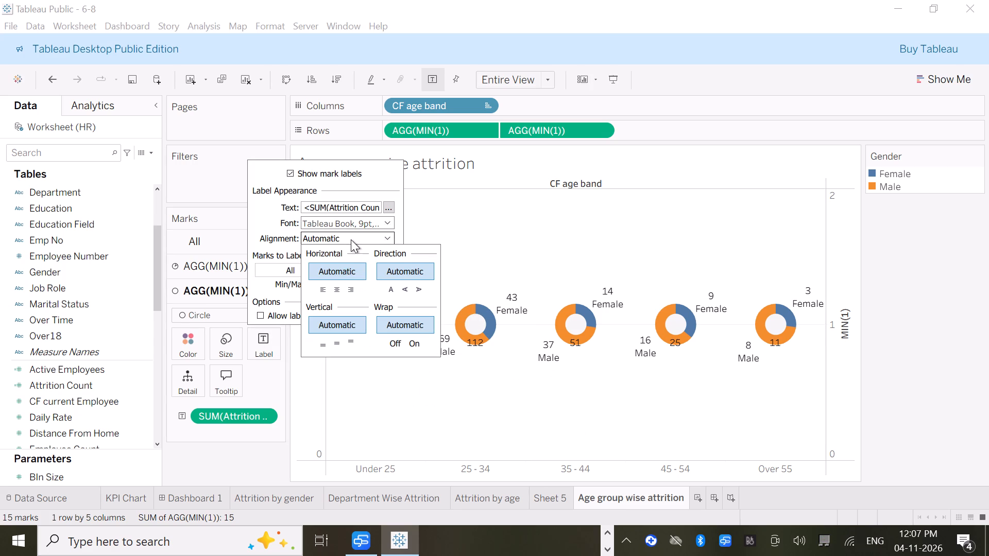
pyautogui.click(332, 288)
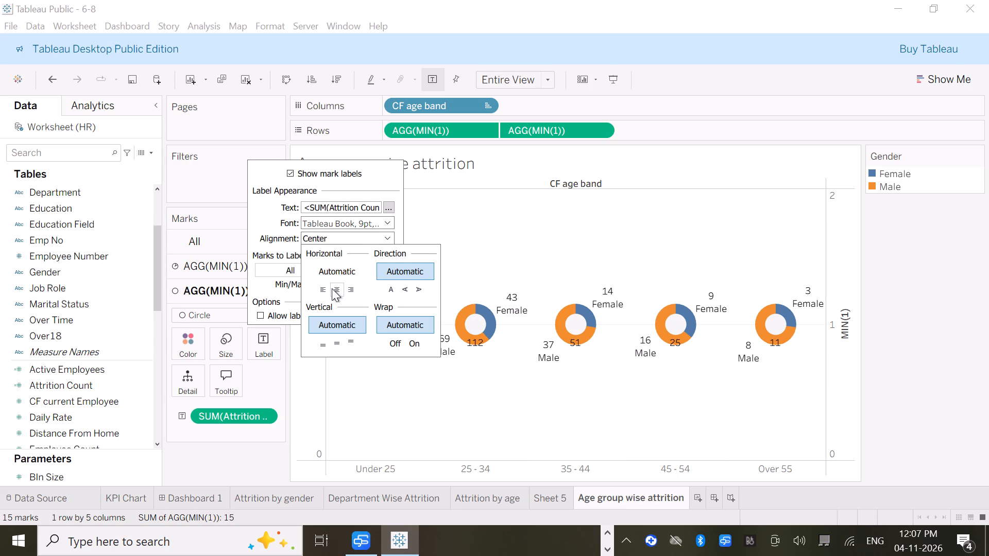
pyautogui.click(337, 342)
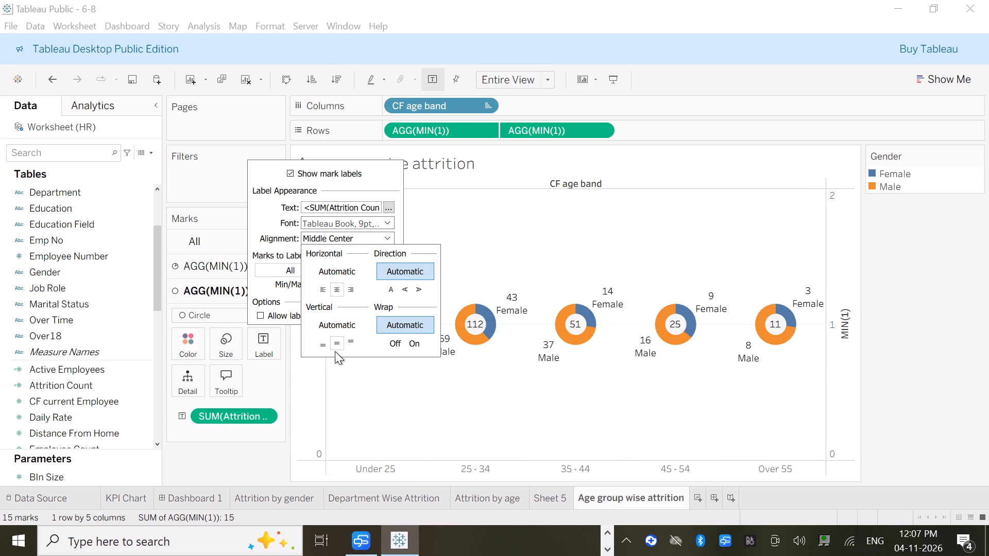
pyautogui.click(544, 243)
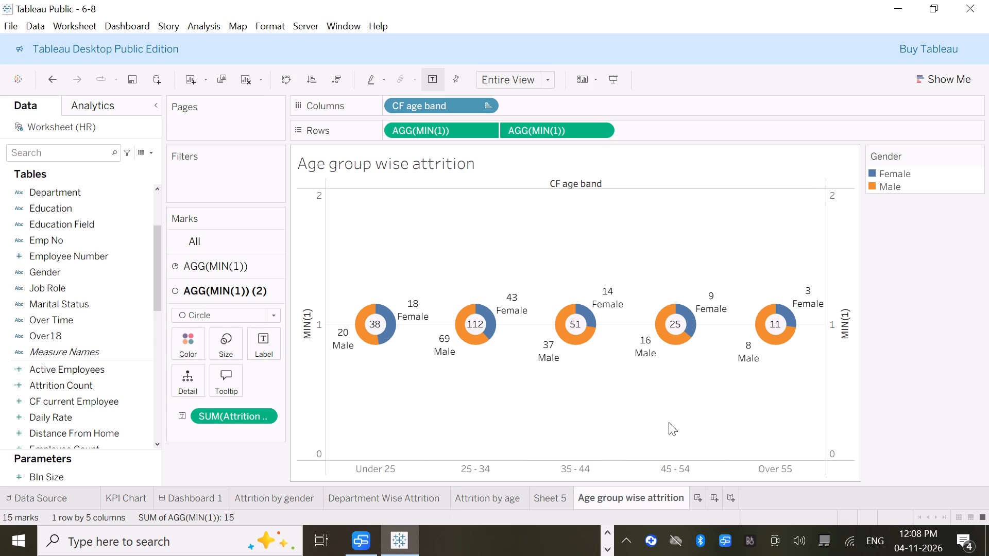
# Slightly reduce the size of the second MIN(1) inner circles.
pyautogui.click(232, 343)
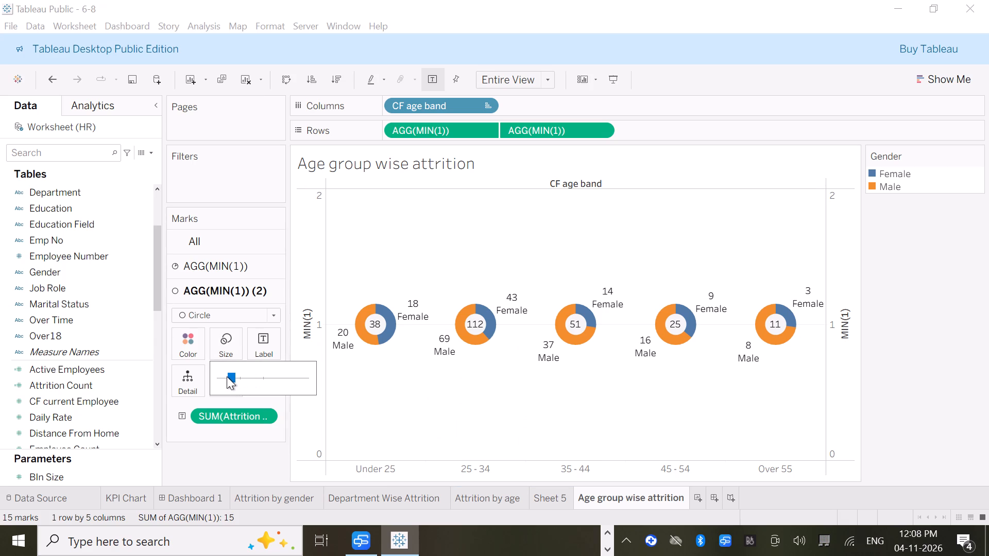
pyautogui.click(227, 376)
pyautogui.click(230, 377)
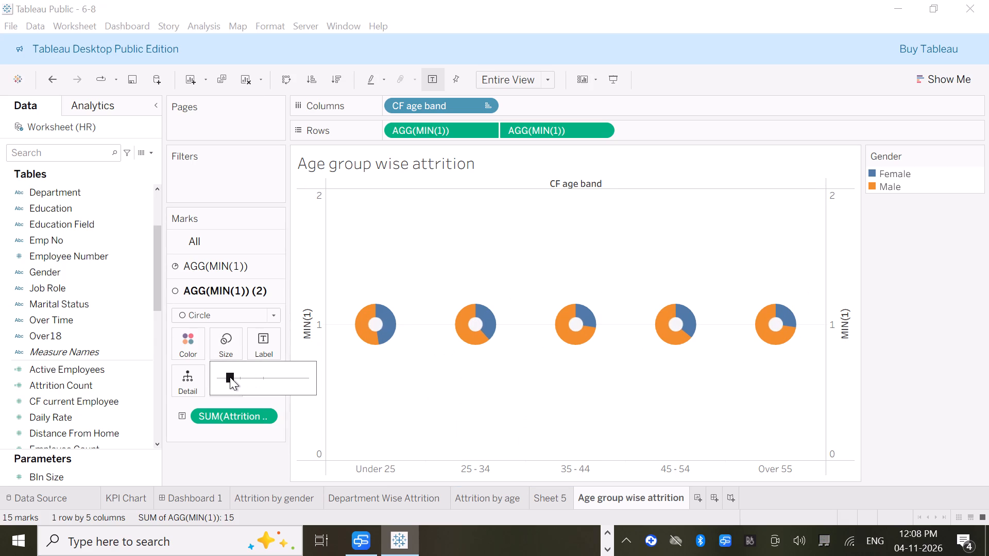
pyautogui.click(942, 92)
# Review the available chart types in the Show Me gallery.
pyautogui.click(942, 86)
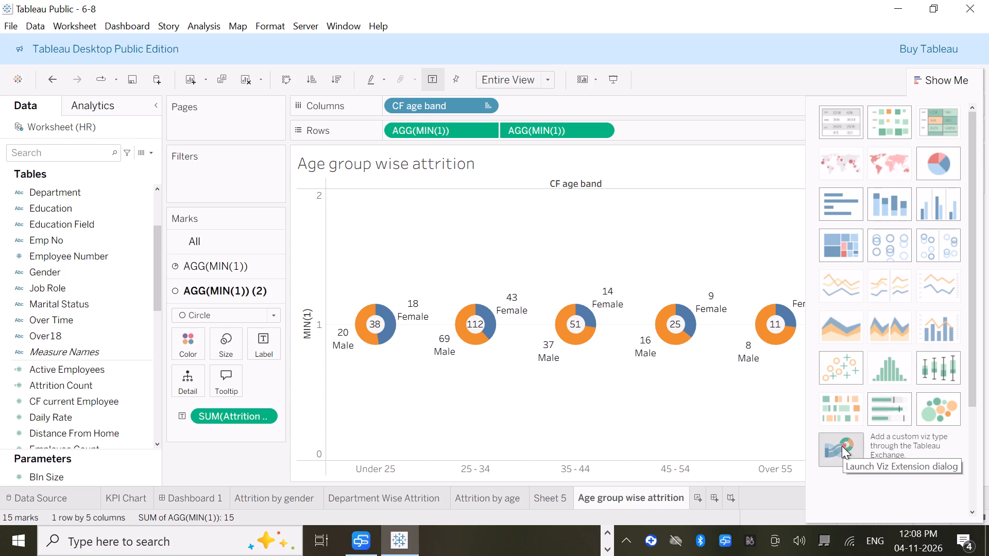
pyautogui.click(498, 401)
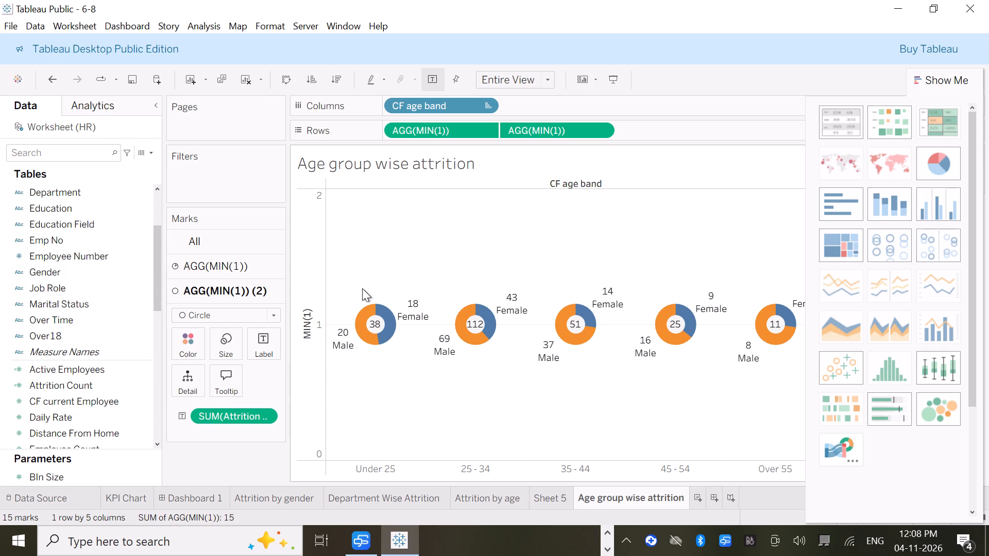
pyautogui.click(944, 84)
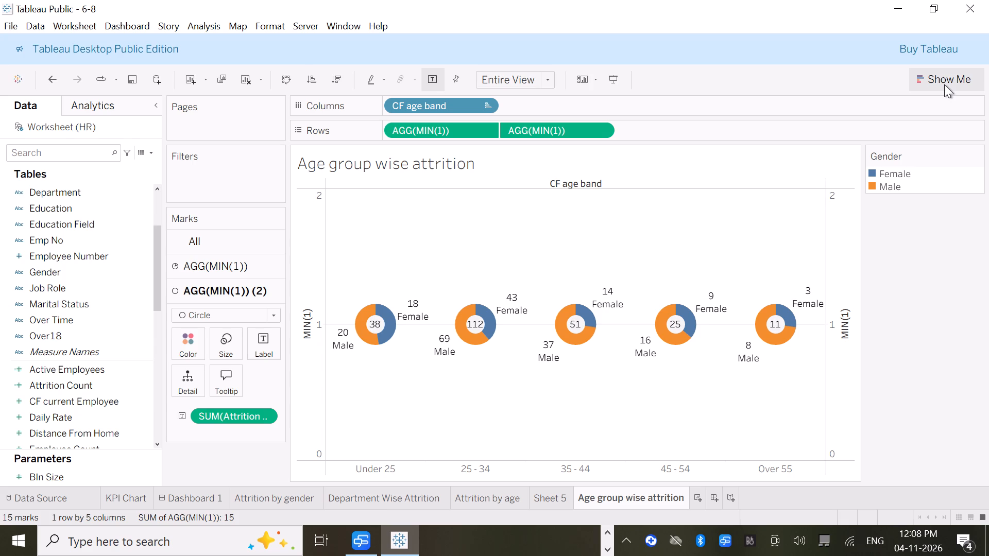
pyautogui.click(929, 82)
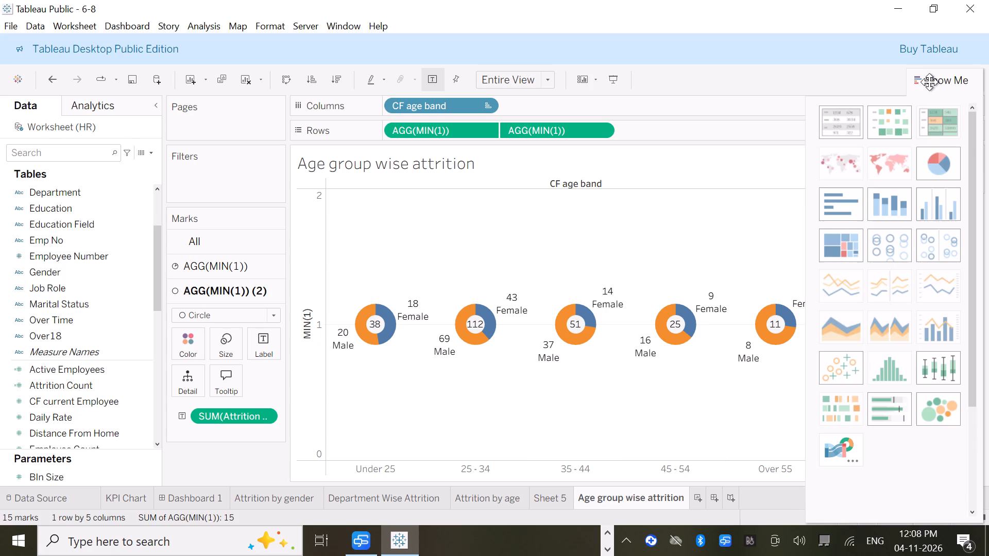
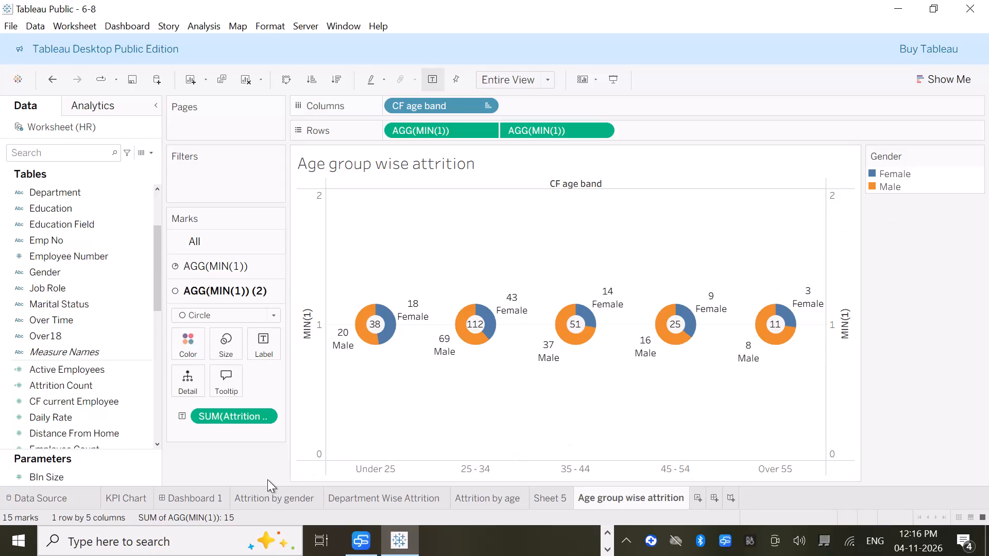
# Place the Age group wise attrition sheet on Dashboard 1 as a floating chart in the bottom row, directly beside Sheet 5.
pyautogui.click(201, 498)
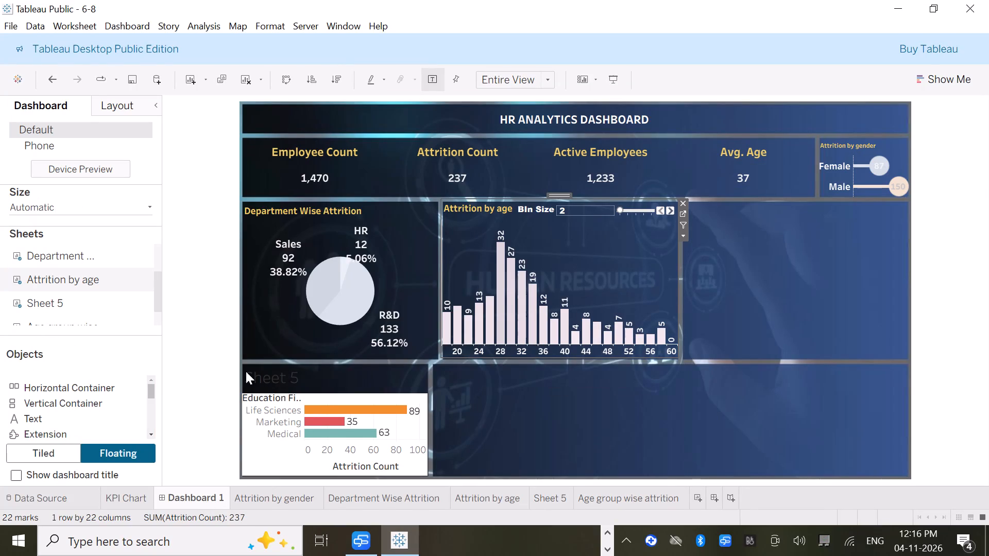
pyautogui.moveTo(158, 280); pyautogui.dragTo(162, 308)
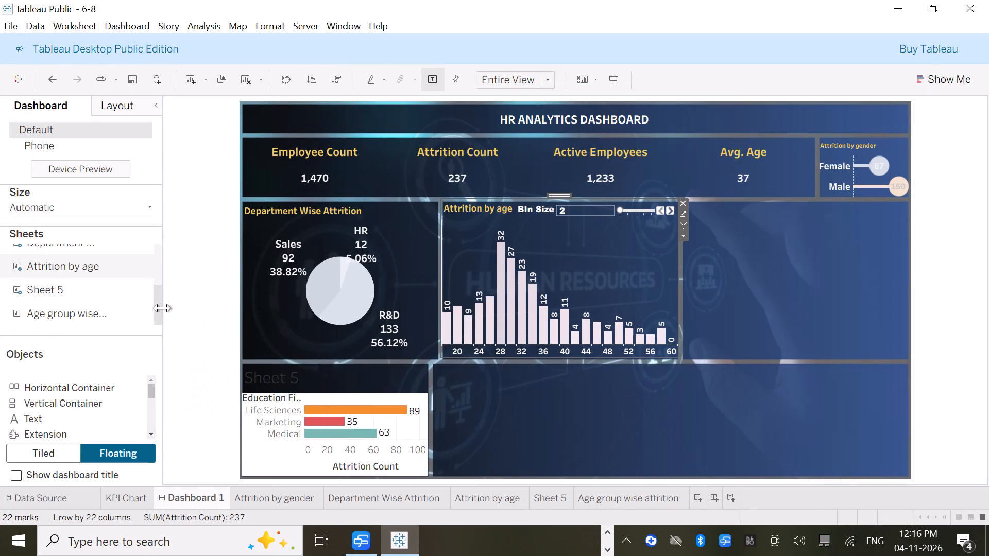
pyautogui.moveTo(83, 316); pyautogui.dragTo(435, 362)
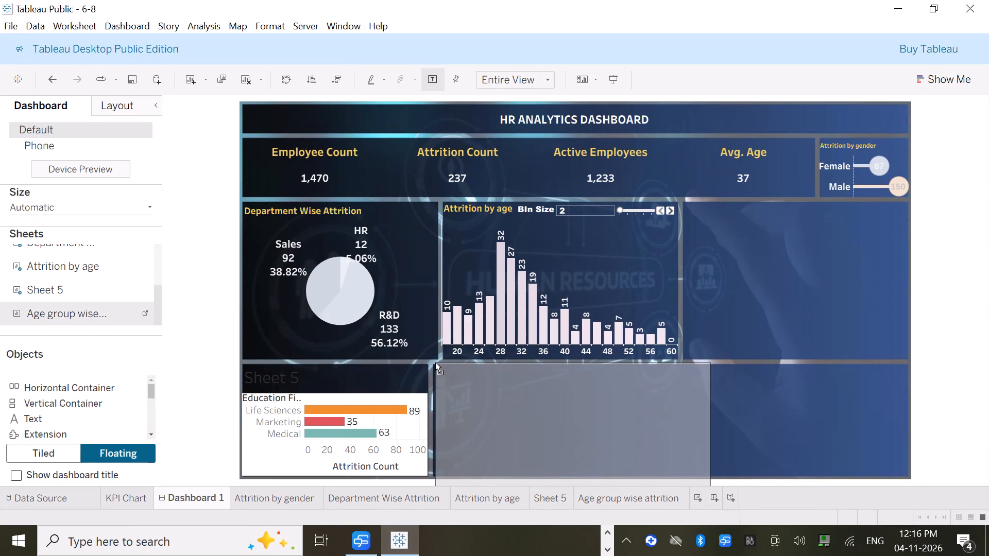
pyautogui.moveTo(435, 362); pyautogui.dragTo(435, 349)
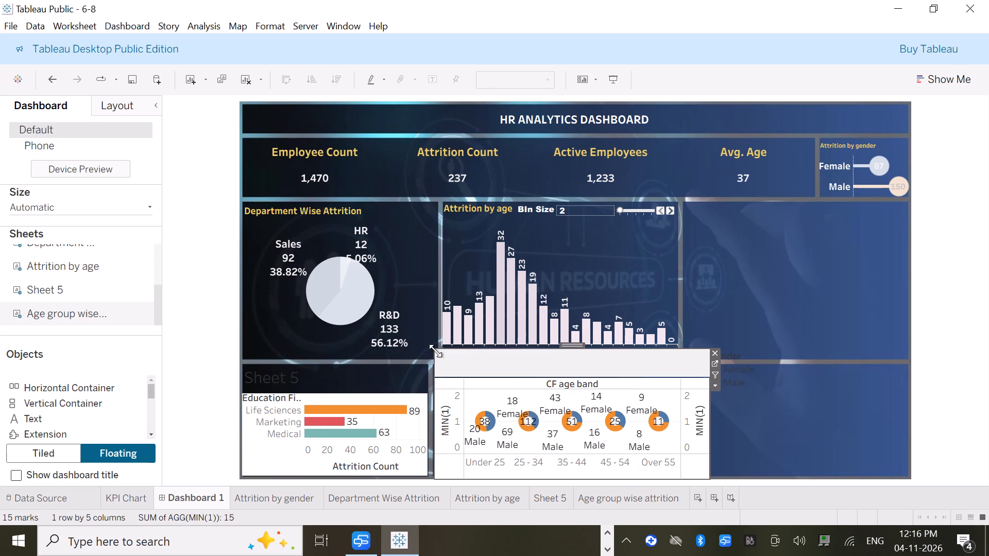
pyautogui.moveTo(435, 351); pyautogui.dragTo(433, 363)
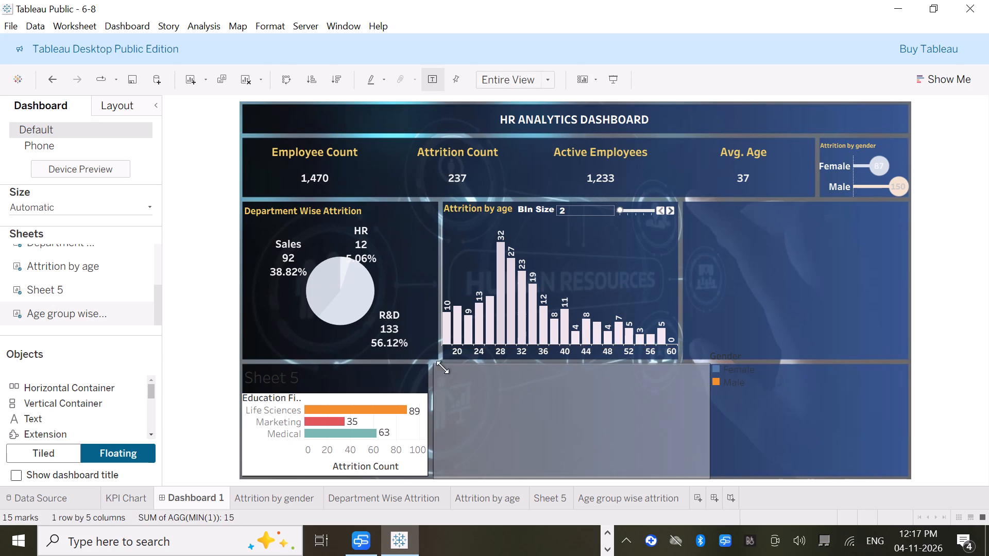
# Remove the floating Gender legend from the dashboard.
pyautogui.click(751, 389)
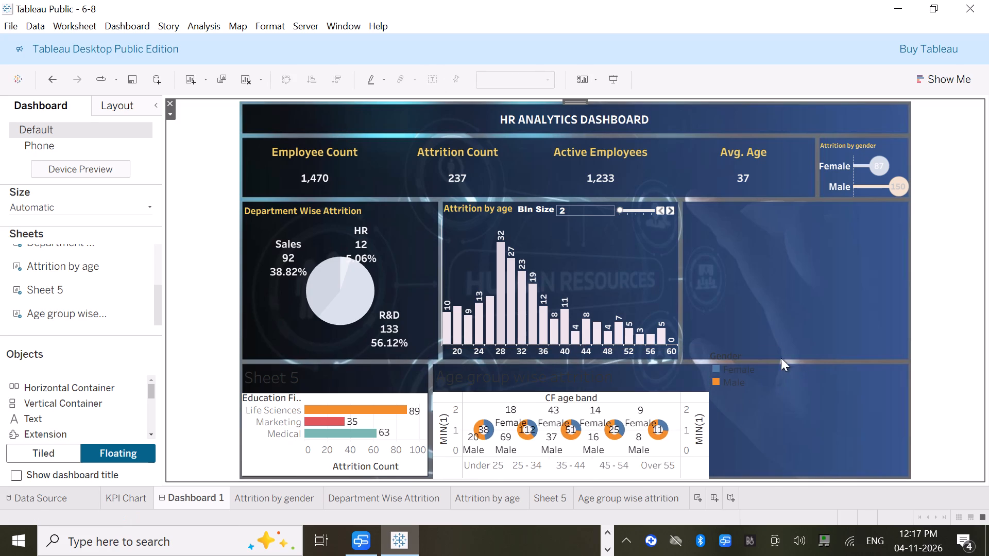
pyautogui.click(756, 348)
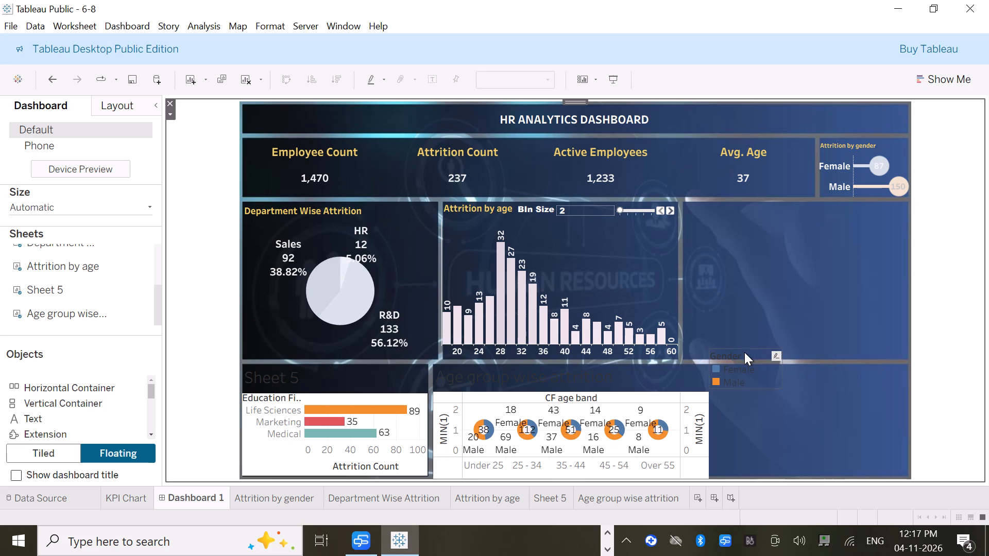
pyautogui.doubleClick(744, 352)
pyautogui.click(787, 350)
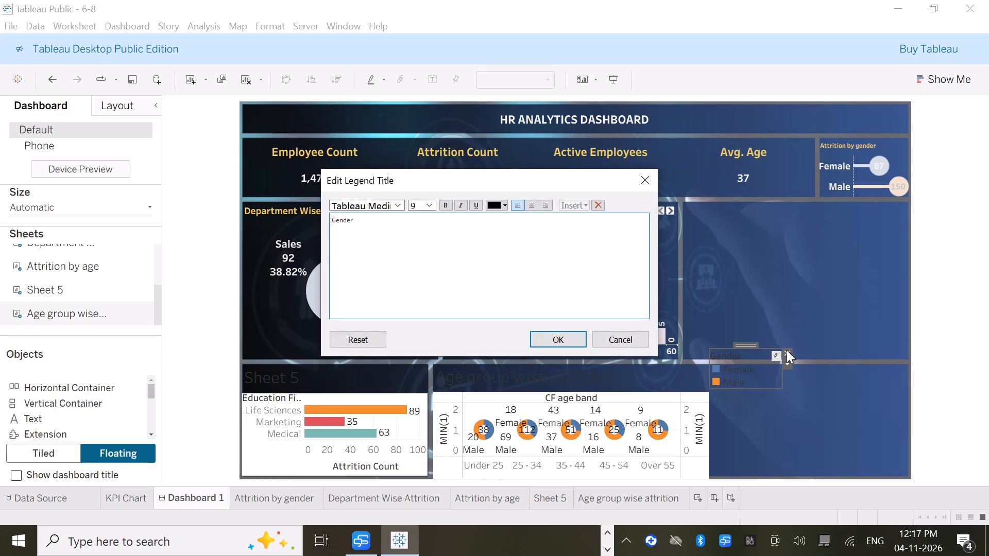
pyautogui.click(647, 338)
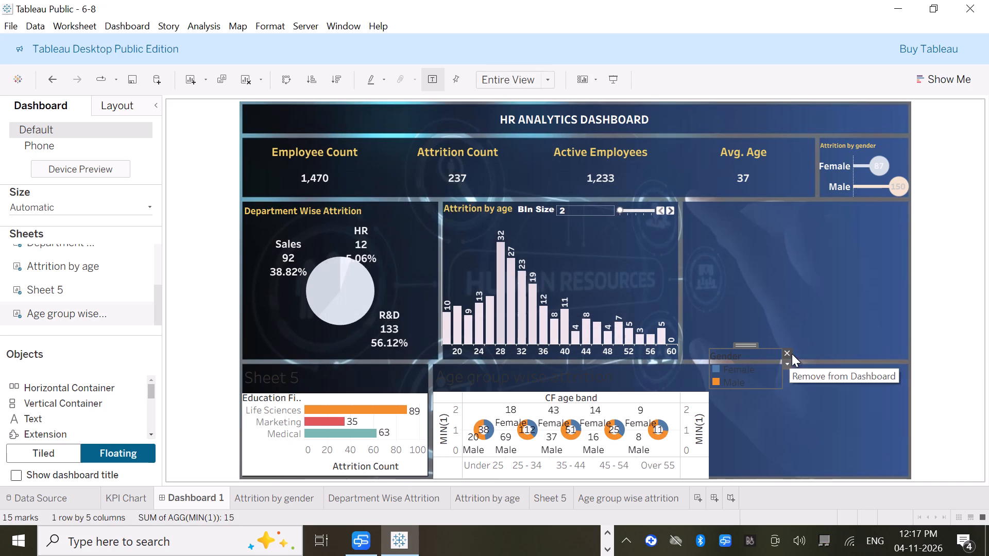
pyautogui.moveTo(792, 354); pyautogui.dragTo(787, 352)
pyautogui.click(787, 352)
# Widen the Age group wise attrition chart so it fills the bottom row up to the dashboard background's edge.
pyautogui.click(702, 394)
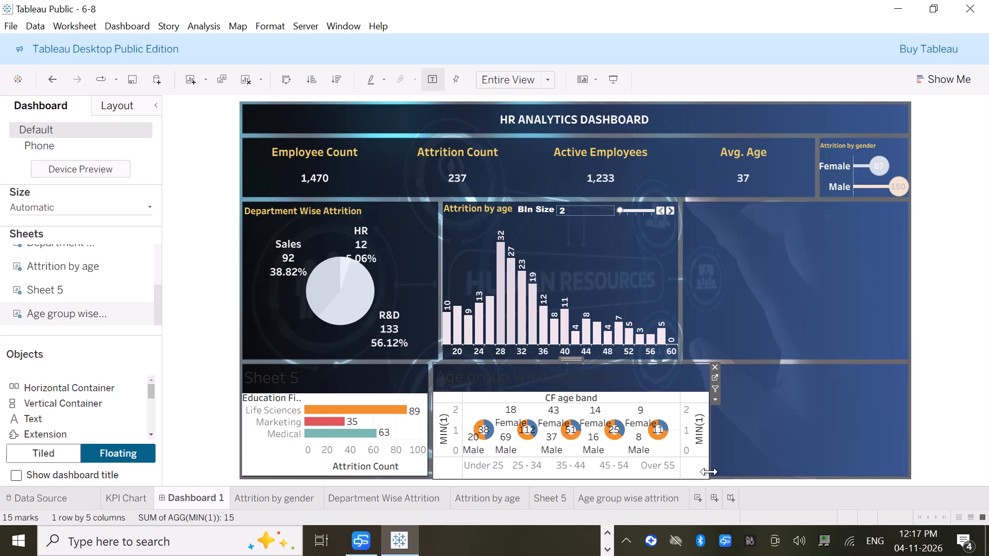
pyautogui.moveTo(709, 472); pyautogui.dragTo(911, 456)
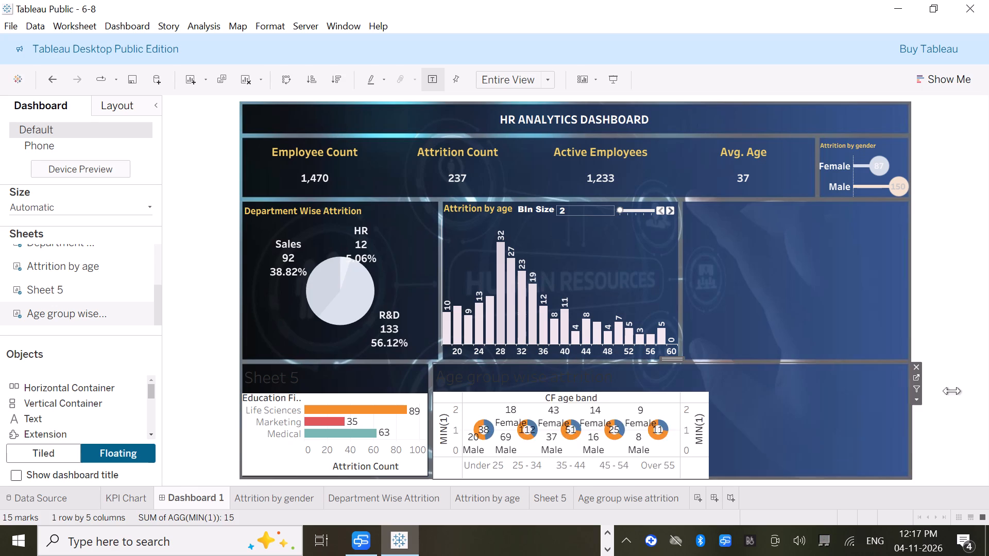
pyautogui.click(973, 359)
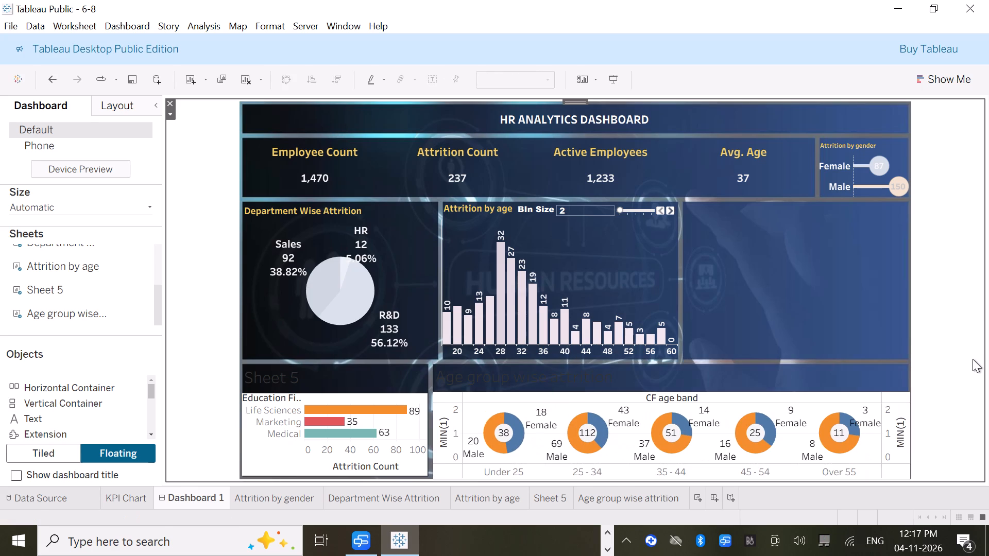
# Clear the mark selection in the Department Wise Attrition pie so all its slices are shown in full colour.
pyautogui.click(830, 289)
pyautogui.tripleClick(577, 277)
pyautogui.click(577, 277)
pyautogui.tripleClick(366, 286)
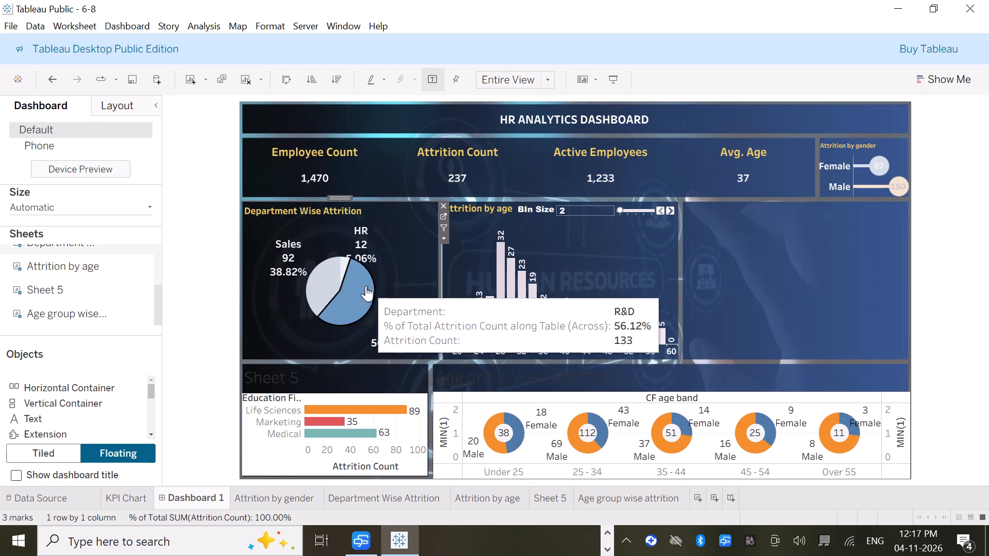
pyautogui.tripleClick(366, 286)
pyautogui.click(366, 286)
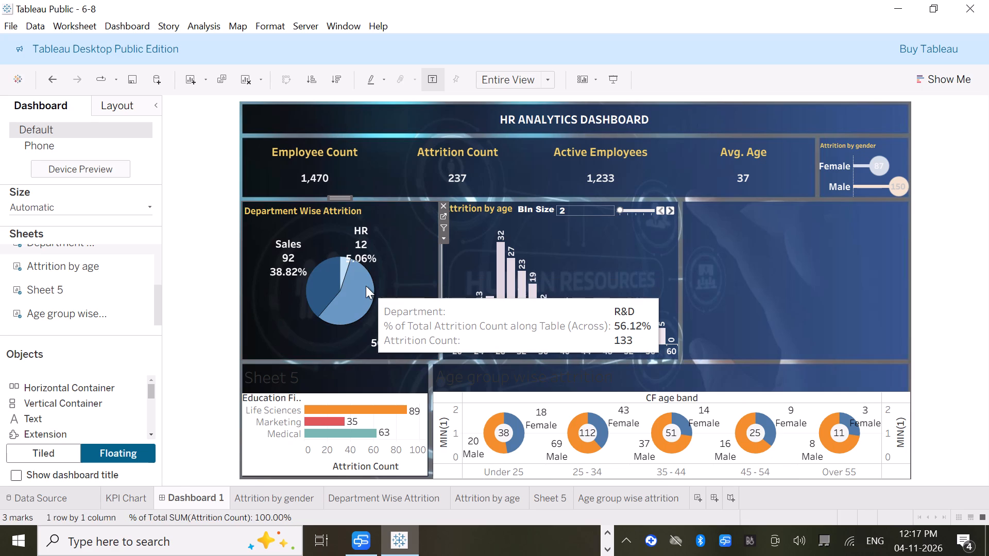
pyautogui.click(414, 269)
# Clear the mark selection in the Attrition by age histogram so all its bars are shown in full colour.
pyautogui.tripleClick(513, 271)
pyautogui.click(513, 271)
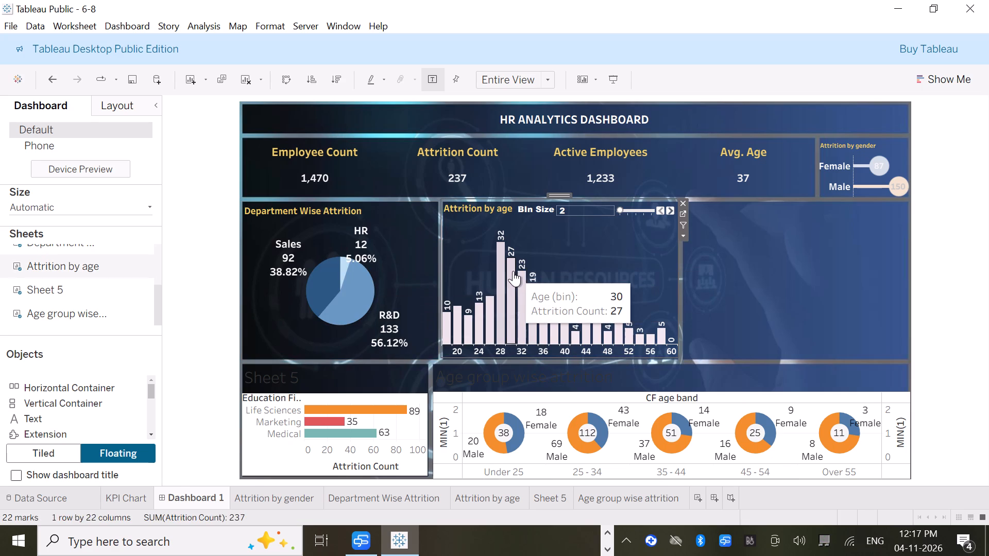
pyautogui.tripleClick(513, 271)
pyautogui.tripleClick(513, 271)
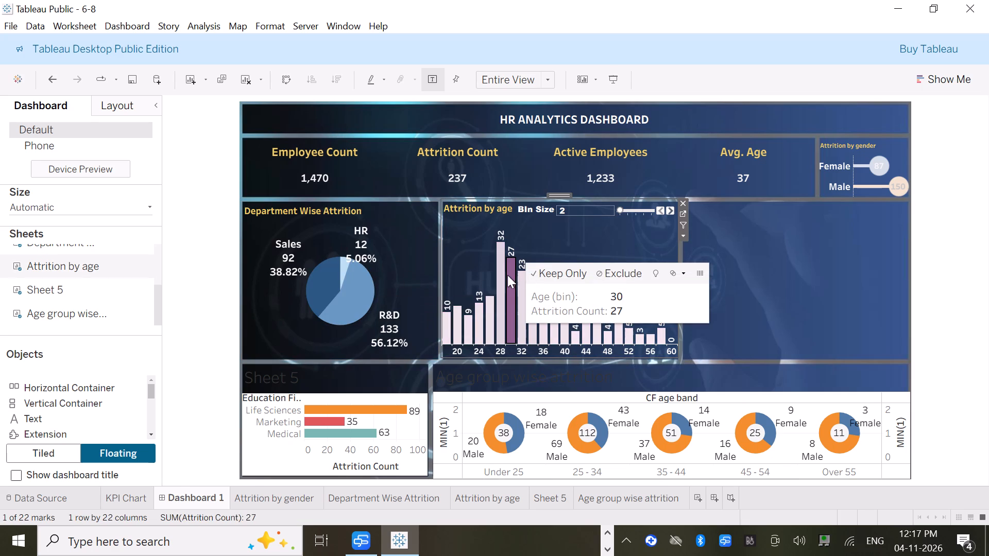
pyautogui.click(507, 275)
pyautogui.click(558, 259)
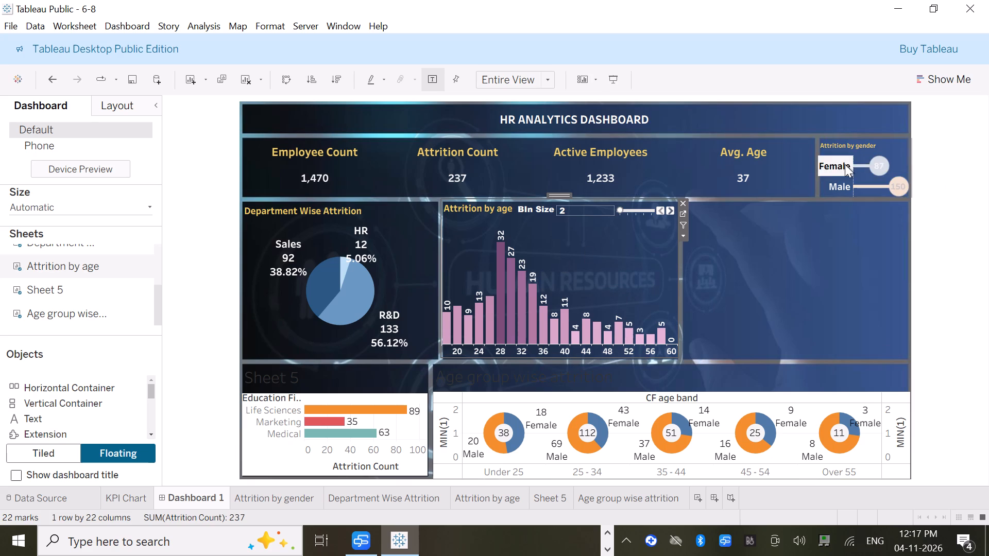
# Clear the mark selection in the Attrition by gender chart so both Female and Male are shown in full colour.
pyautogui.tripleClick(875, 160)
pyautogui.tripleClick(875, 160)
pyautogui.click(875, 160)
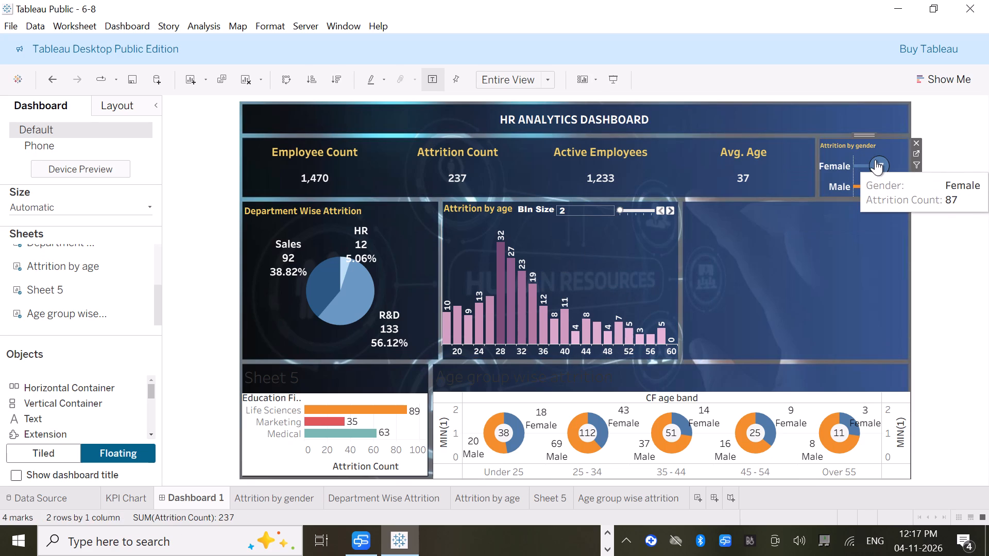
pyautogui.click(875, 160)
pyautogui.click(835, 170)
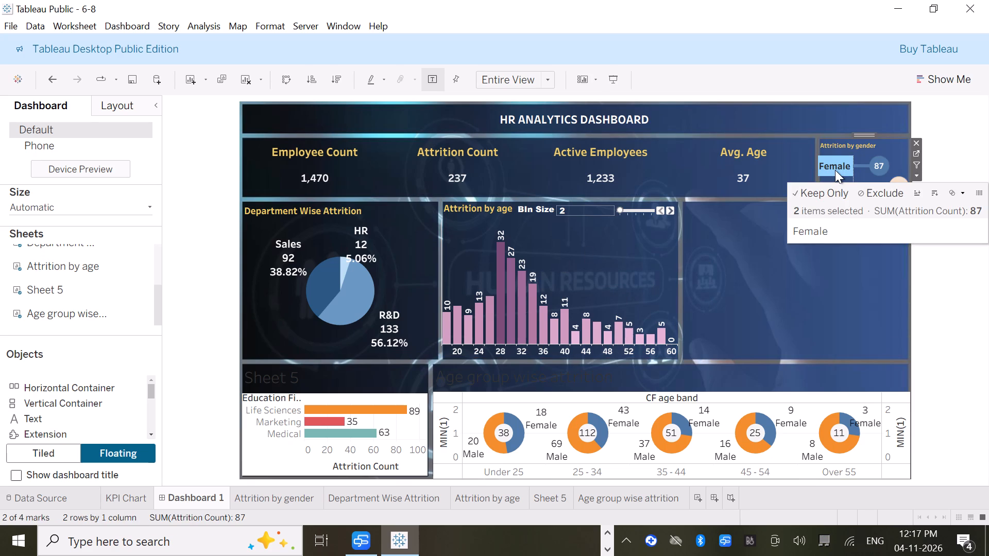
pyautogui.click(833, 174)
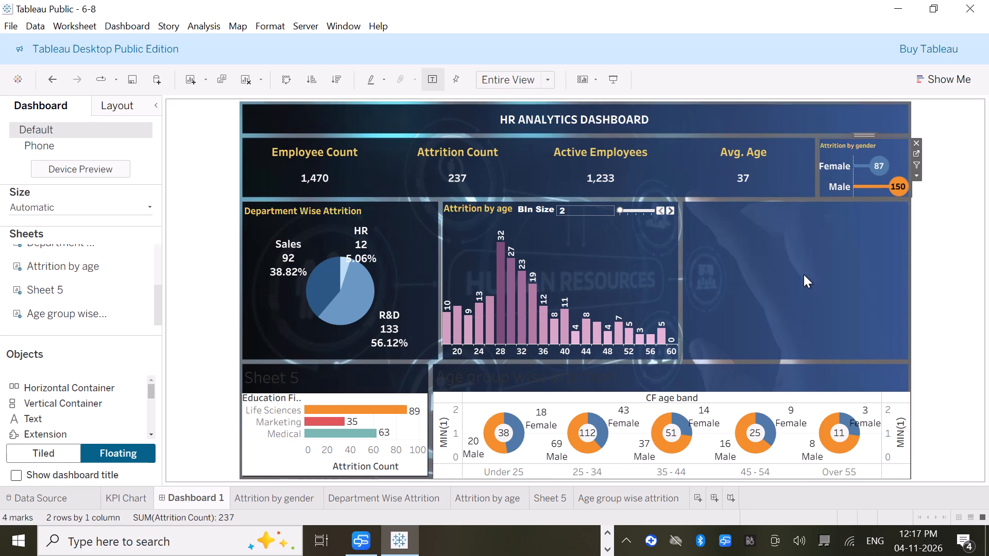
pyautogui.click(804, 274)
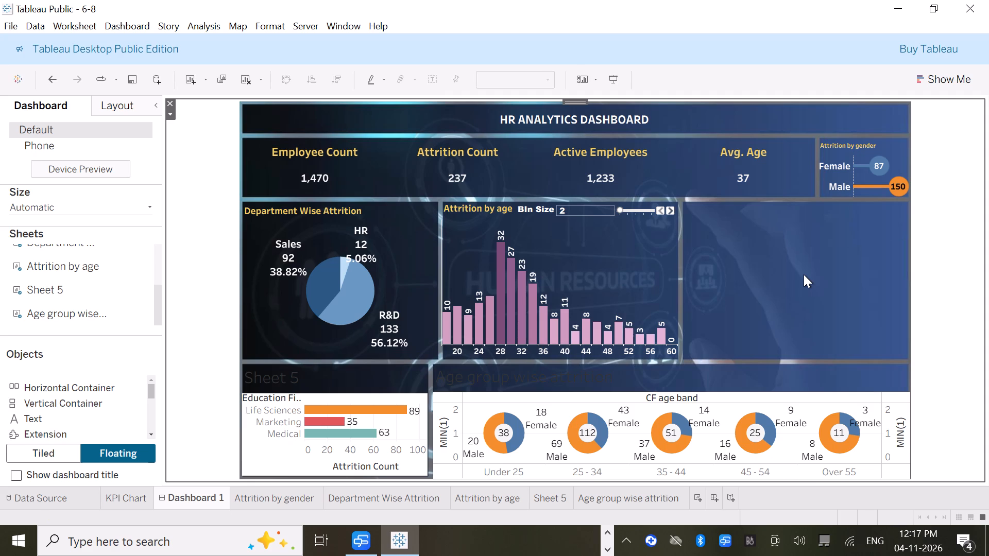
# Examine the Use as Filter option on the department, age, gender, age-group and education-field charts.
pyautogui.click(399, 240)
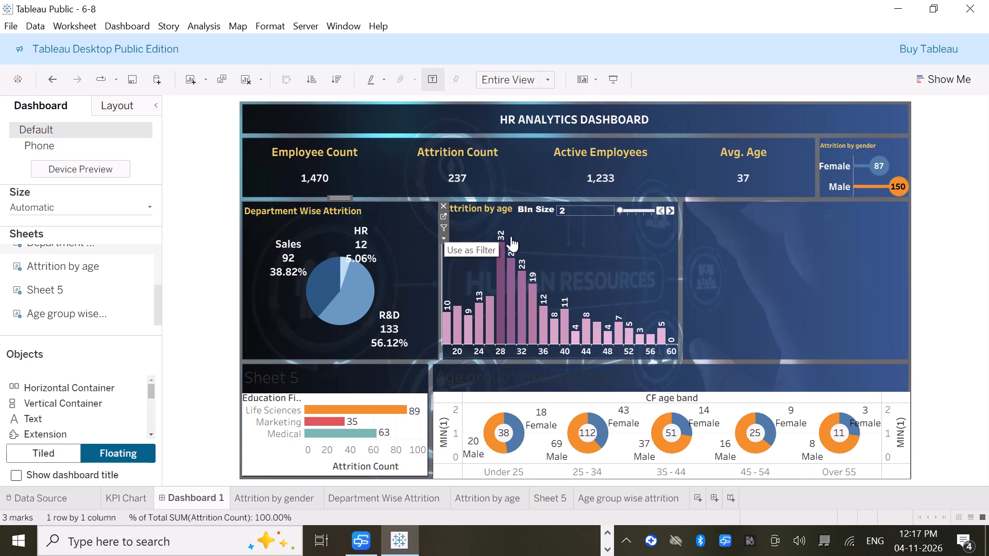
pyautogui.click(571, 240)
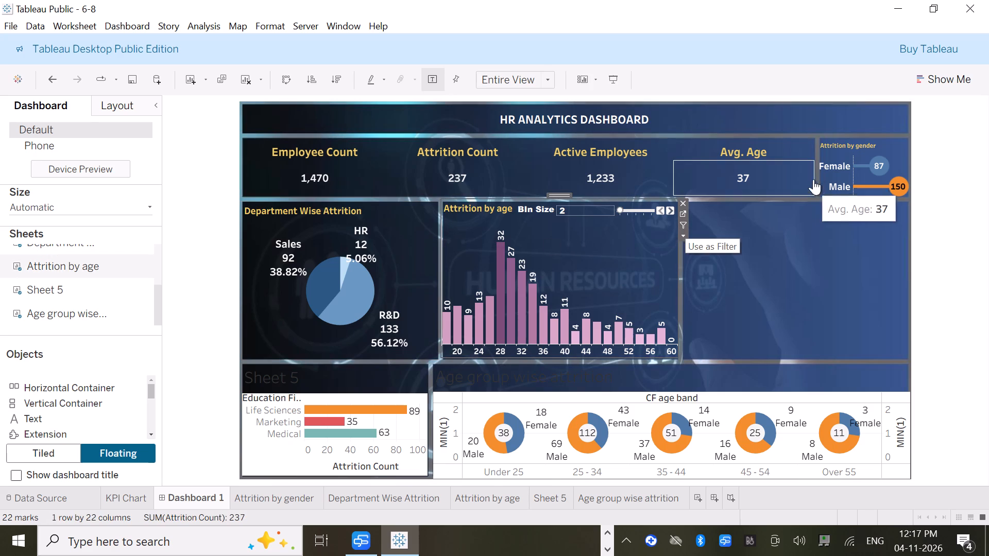
pyautogui.click(828, 153)
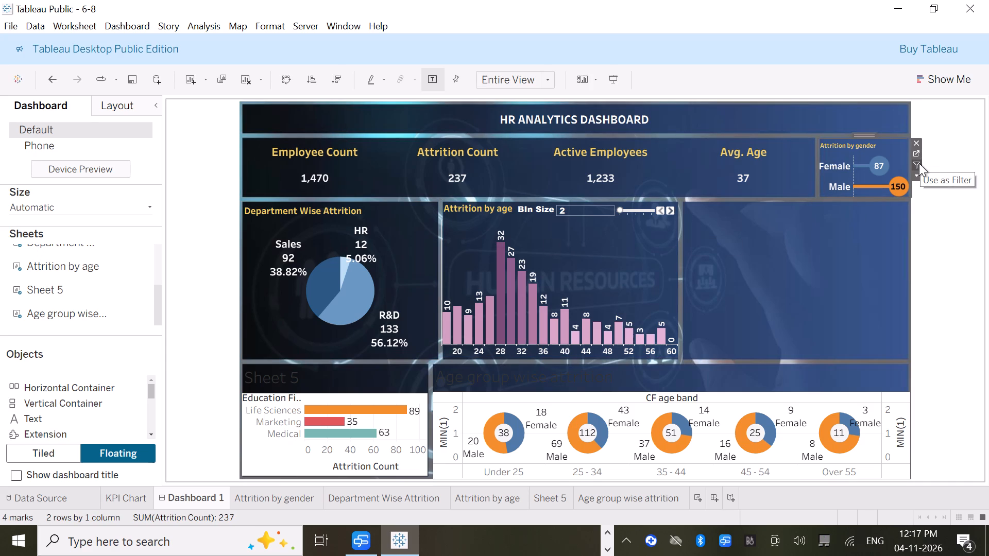
pyautogui.click(761, 387)
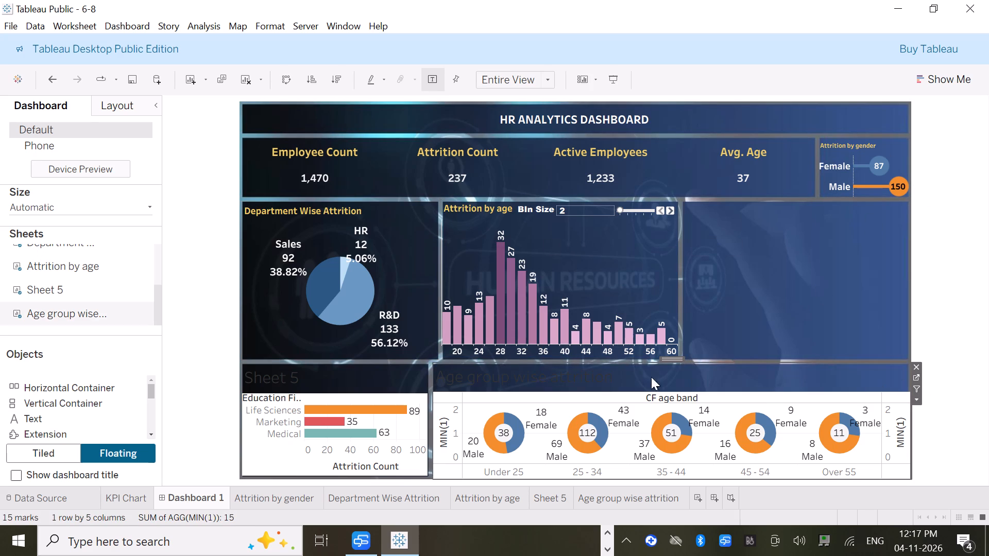
pyautogui.click(371, 386)
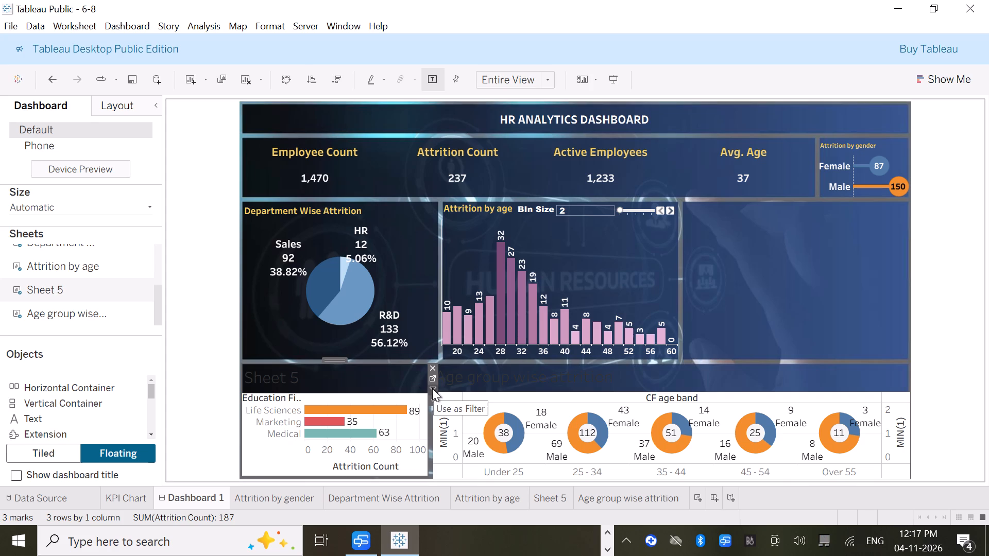
pyautogui.click(381, 384)
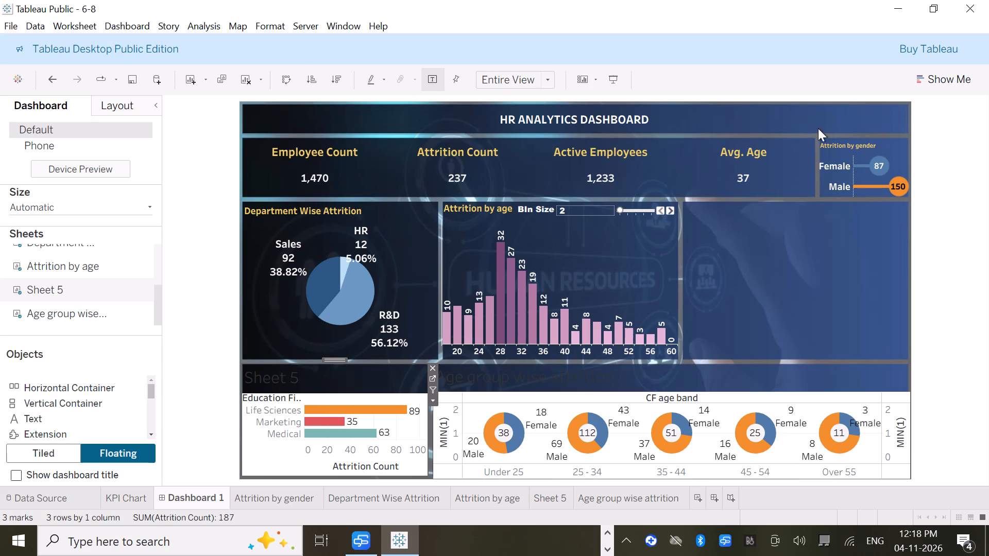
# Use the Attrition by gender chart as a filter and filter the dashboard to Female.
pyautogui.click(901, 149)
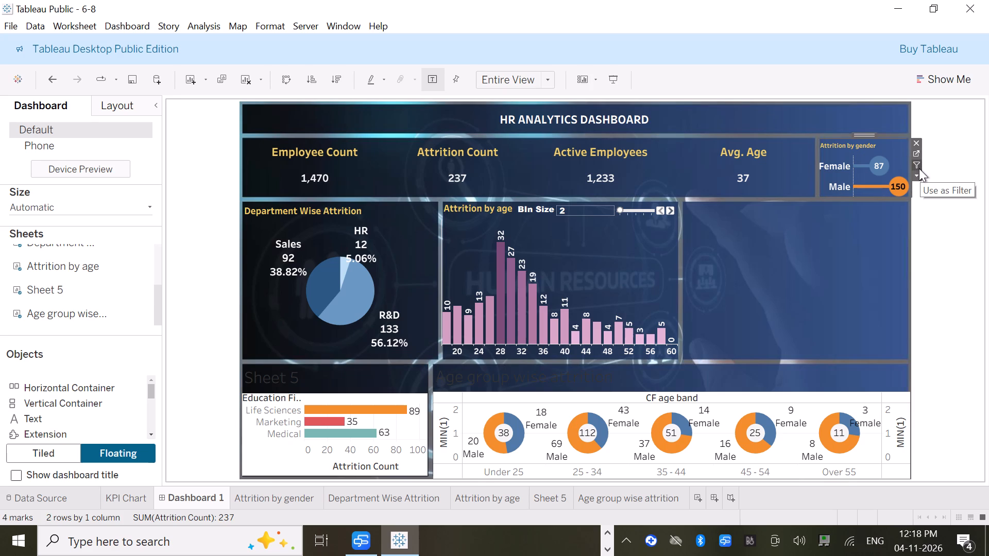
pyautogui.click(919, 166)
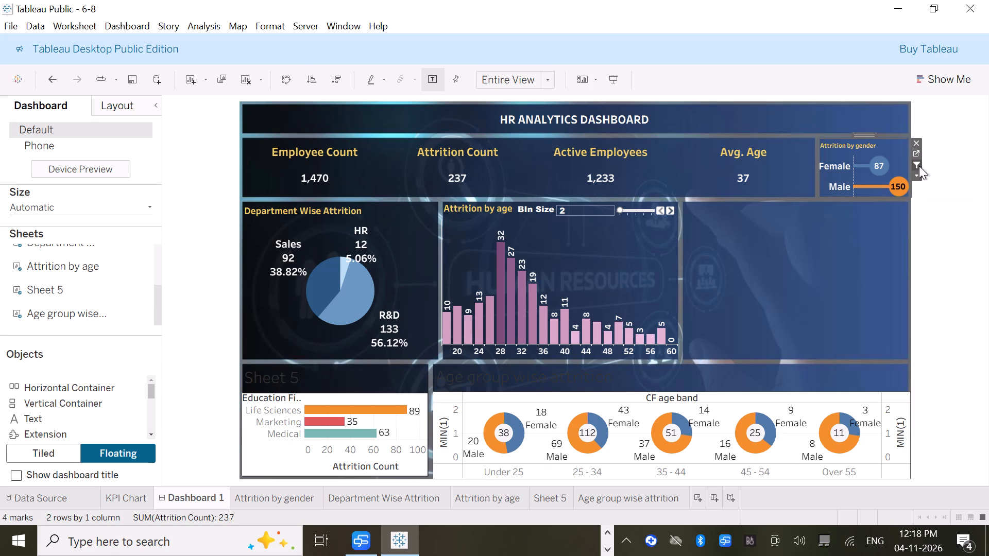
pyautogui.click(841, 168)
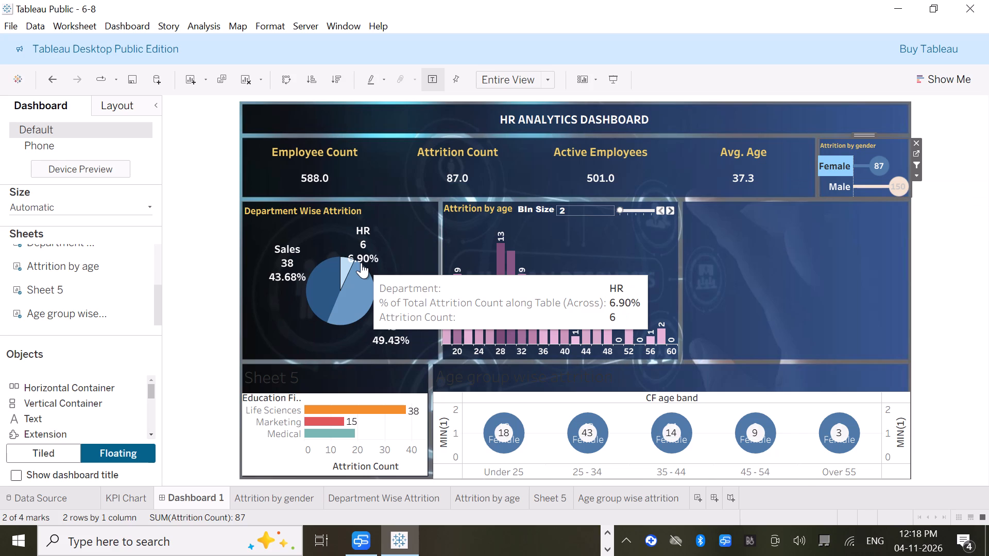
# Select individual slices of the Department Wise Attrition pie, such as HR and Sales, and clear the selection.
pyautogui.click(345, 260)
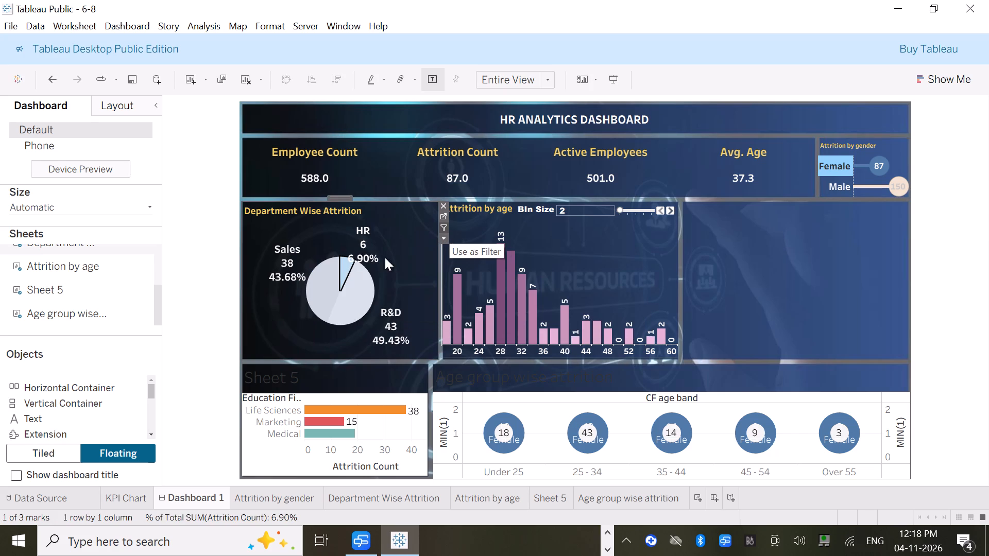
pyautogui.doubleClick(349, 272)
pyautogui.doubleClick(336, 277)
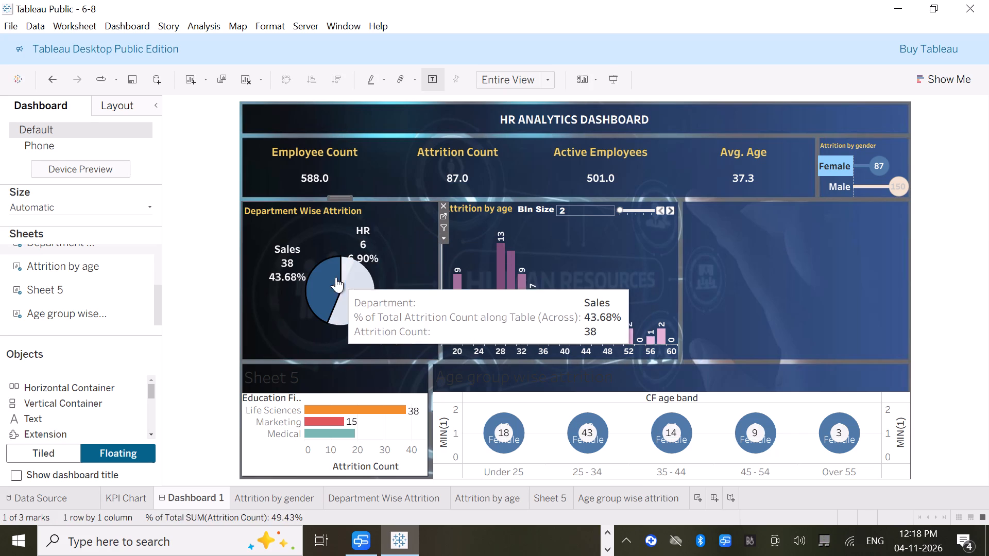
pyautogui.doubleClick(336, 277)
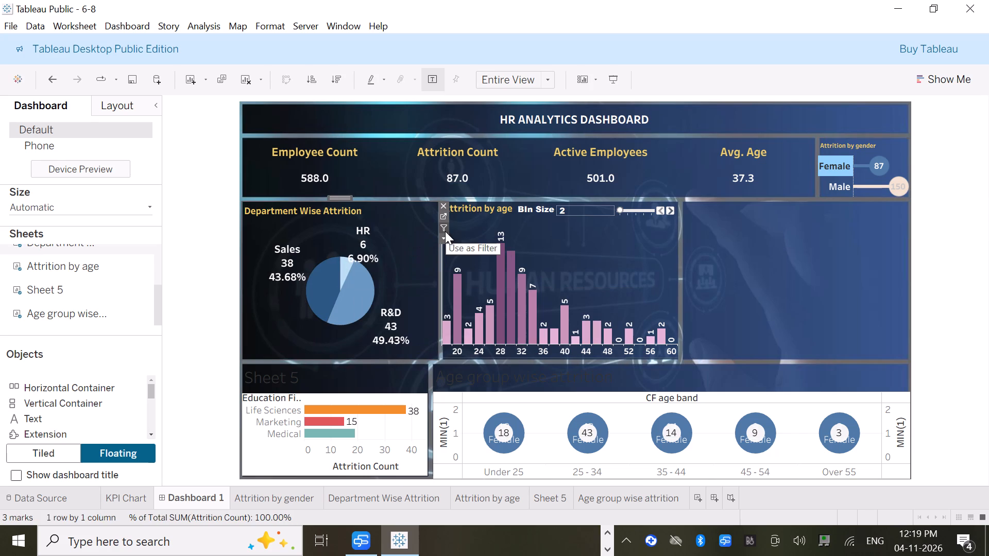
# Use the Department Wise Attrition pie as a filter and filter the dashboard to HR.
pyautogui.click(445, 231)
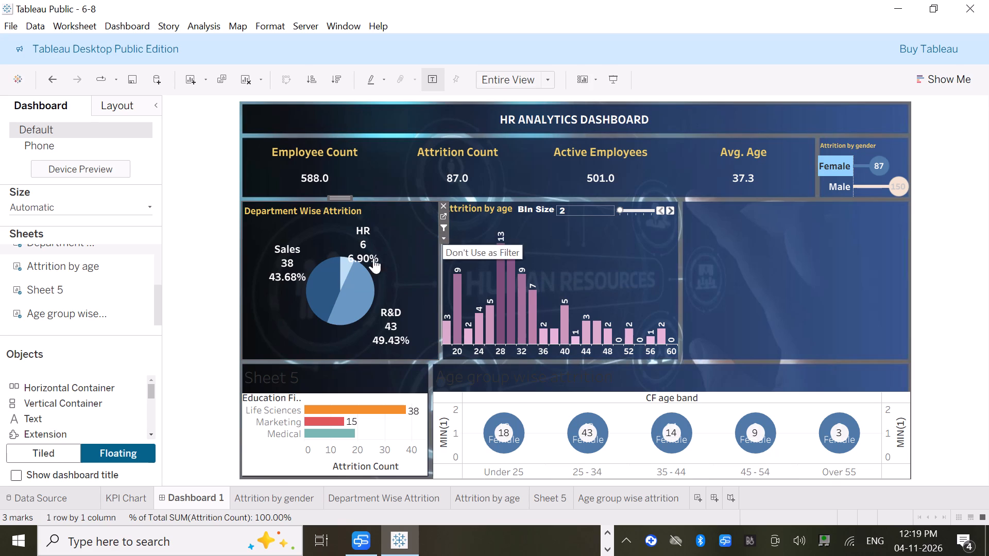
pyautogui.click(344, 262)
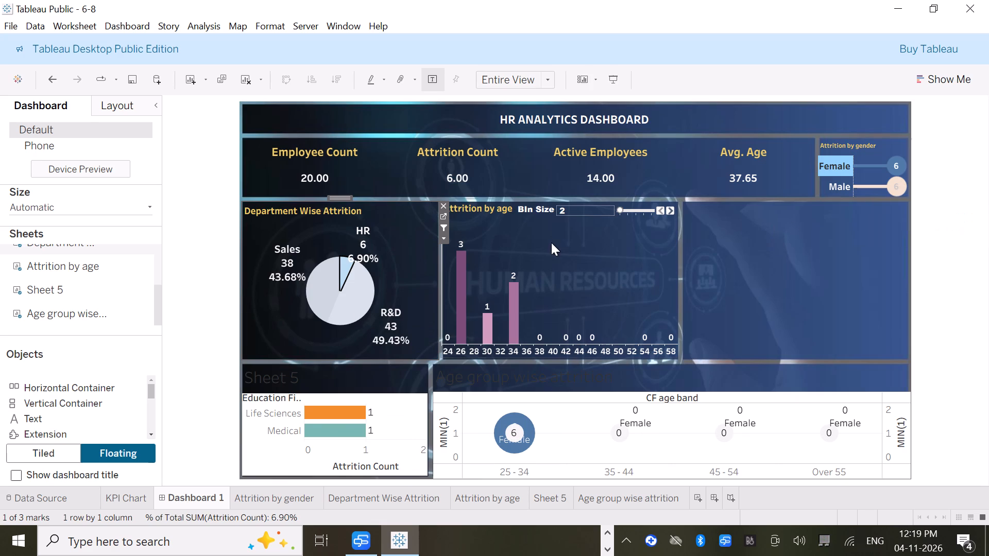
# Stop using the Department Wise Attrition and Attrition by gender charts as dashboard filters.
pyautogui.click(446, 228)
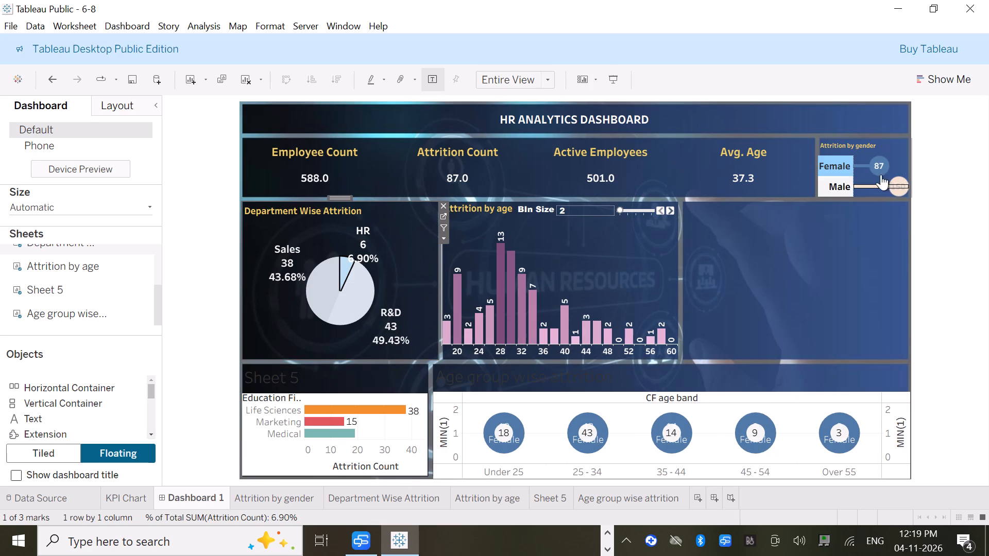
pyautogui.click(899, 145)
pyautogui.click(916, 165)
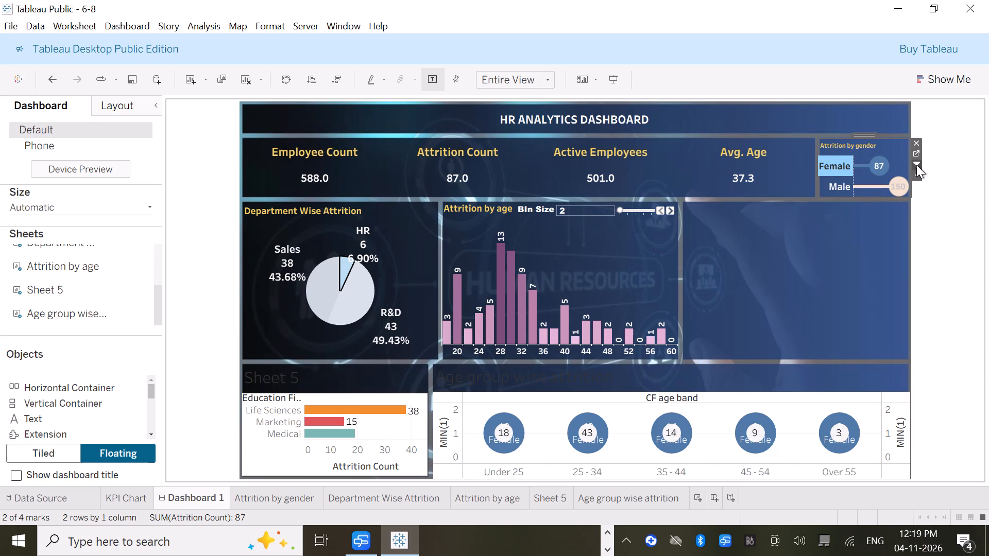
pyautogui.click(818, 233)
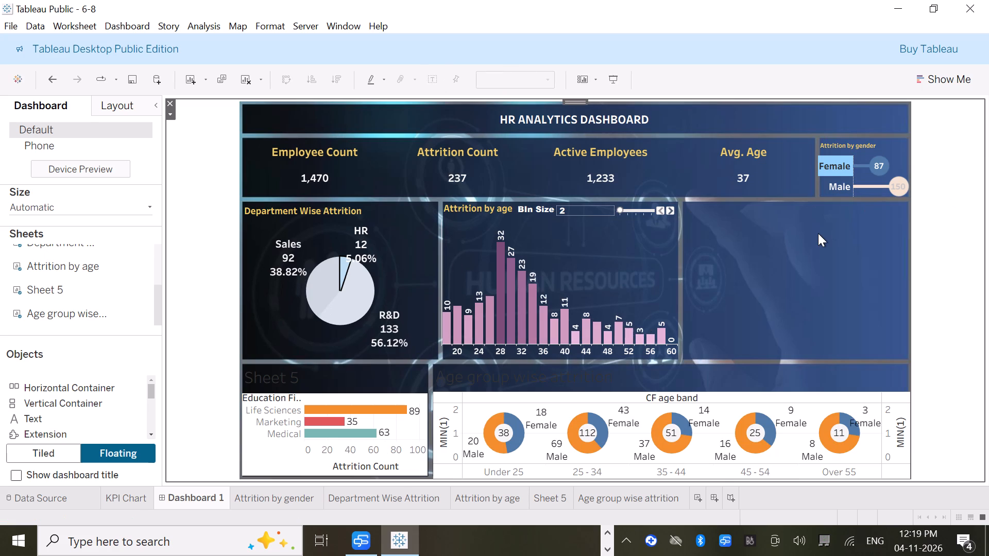
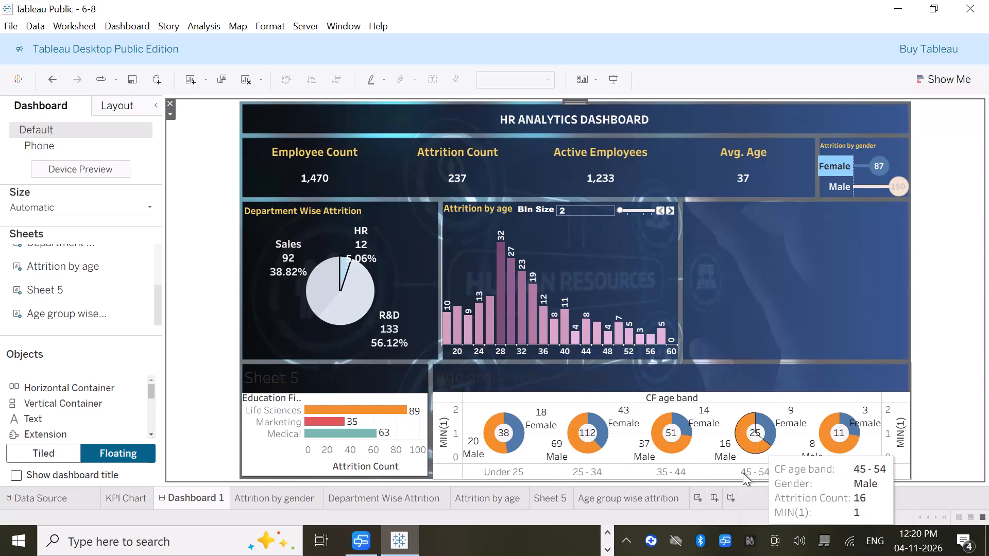
# Create a new story in the workbook and set its size to Automatic.
pyautogui.click(732, 501)
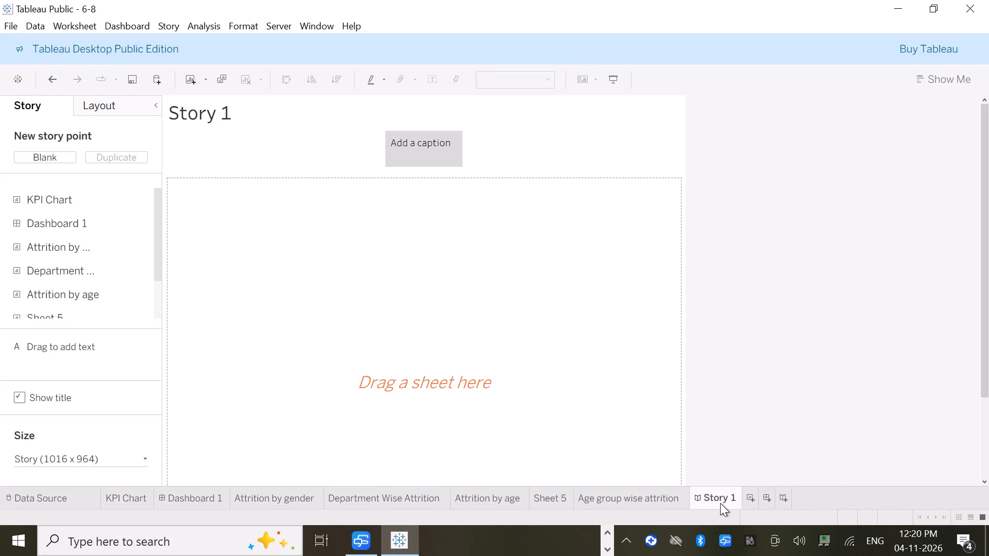
pyautogui.rightClick(714, 503)
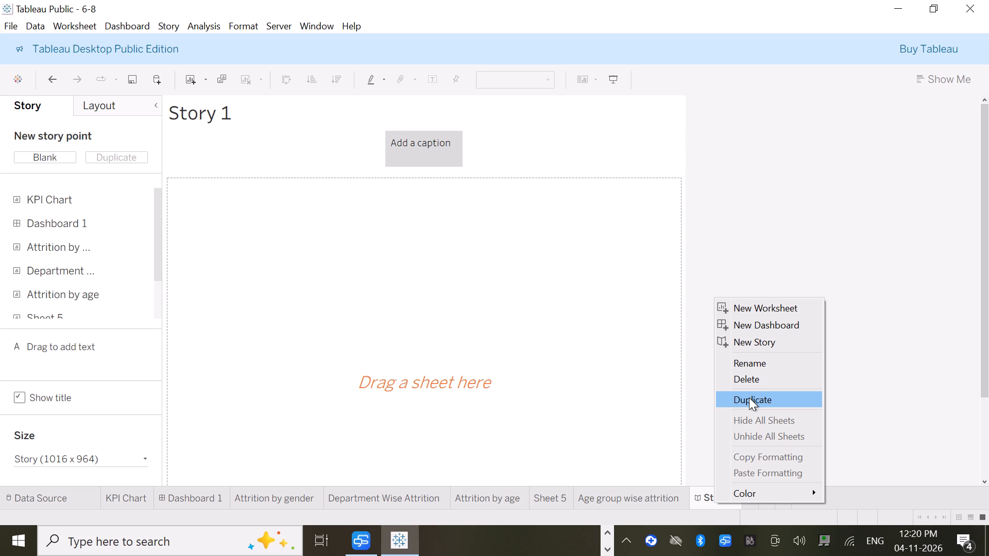
pyautogui.click(776, 250)
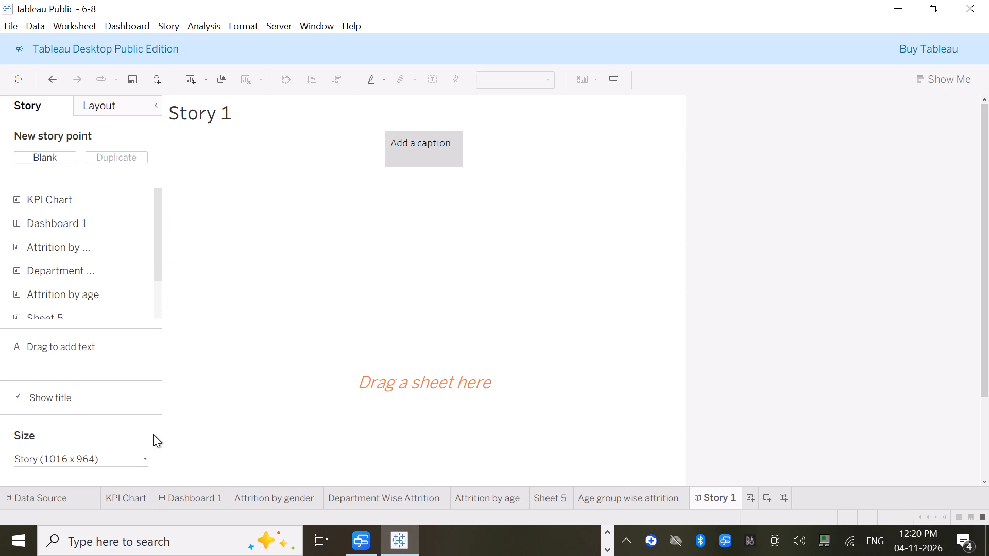
pyautogui.click(121, 459)
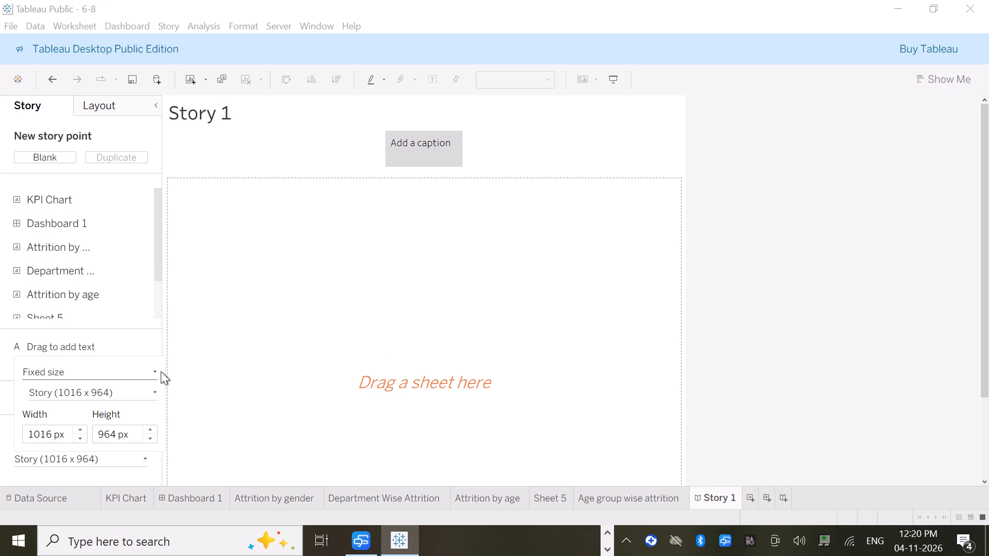
pyautogui.click(155, 371)
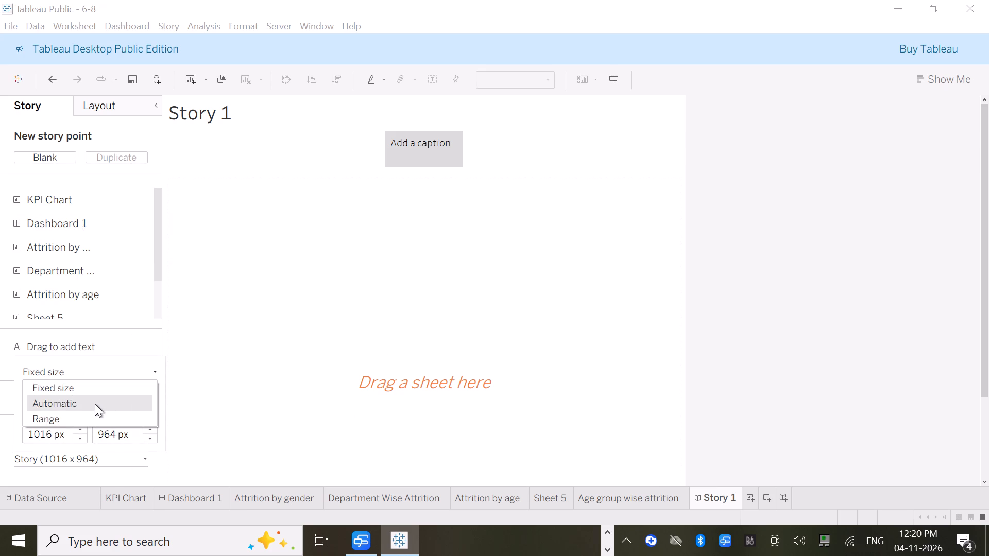
pyautogui.click(91, 404)
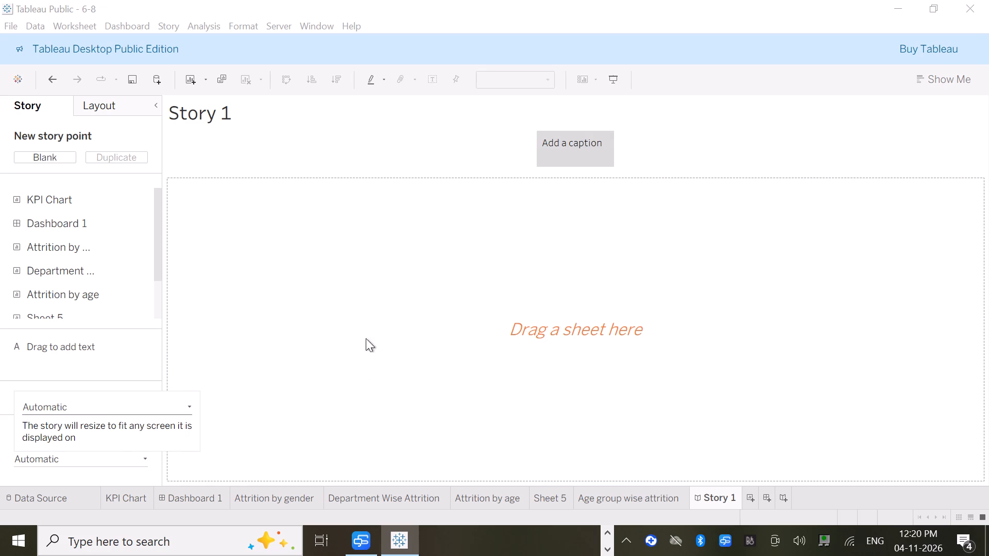
# Caption the first story point "Dashboard 1" and place the Dashboard 1 dashboard in it.
pyautogui.click(568, 159)
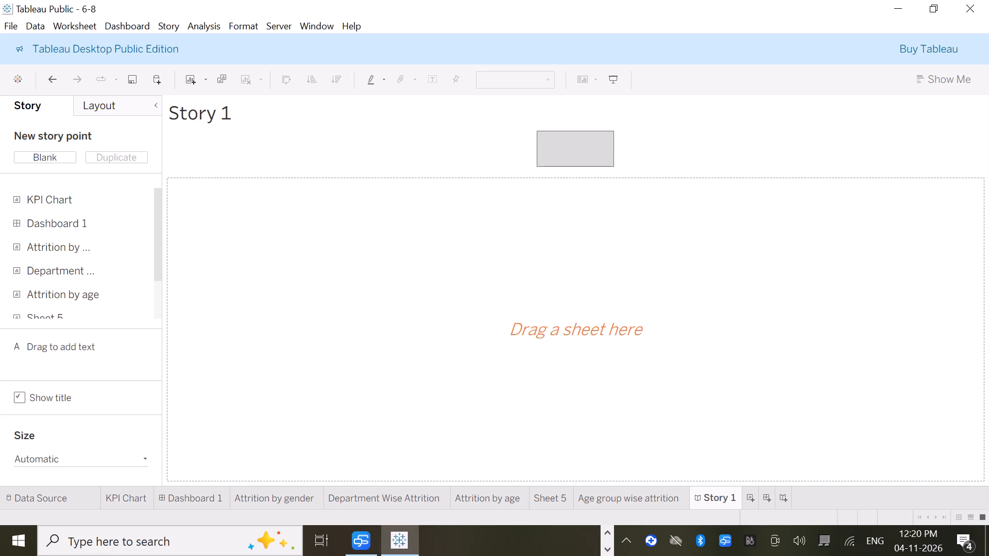
pyautogui.write('Dash')
pyautogui.write('board 1')
pyautogui.press('Return')
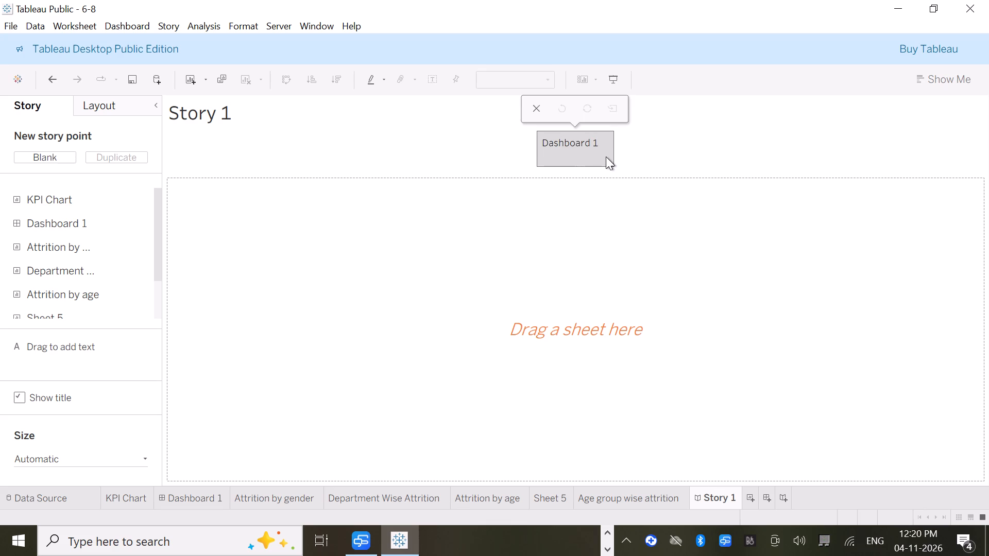
pyautogui.click(502, 229)
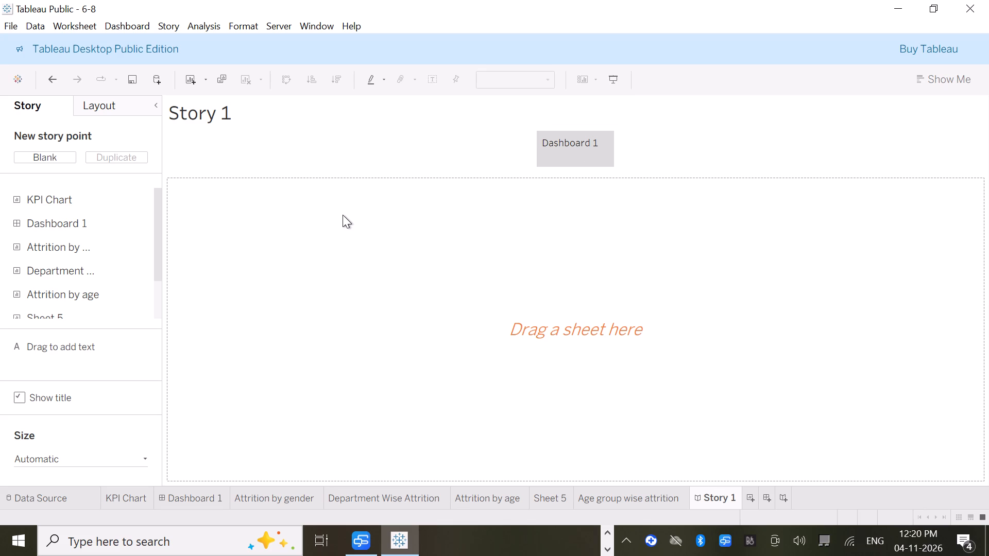
pyautogui.moveTo(66, 223); pyautogui.dragTo(203, 208)
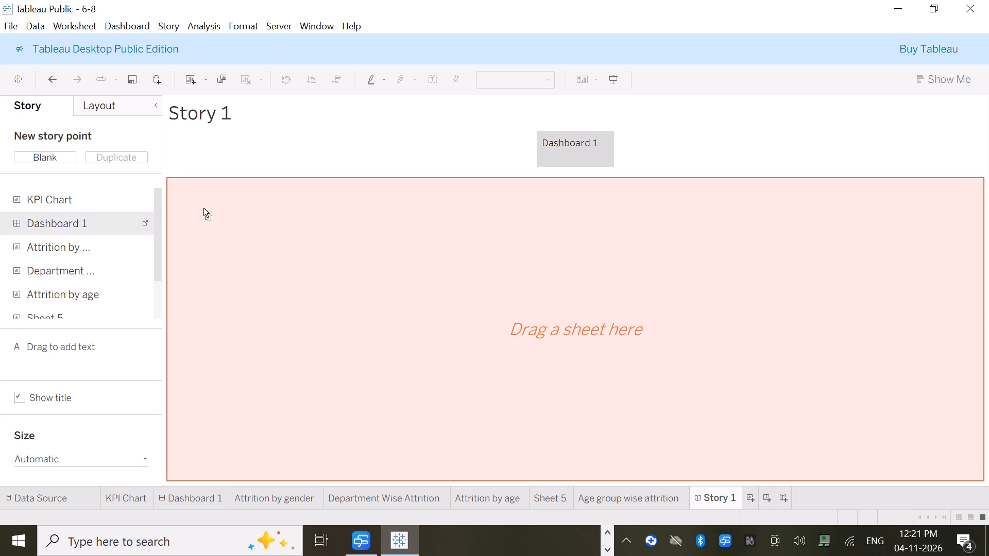
pyautogui.moveTo(203, 208); pyautogui.dragTo(219, 210)
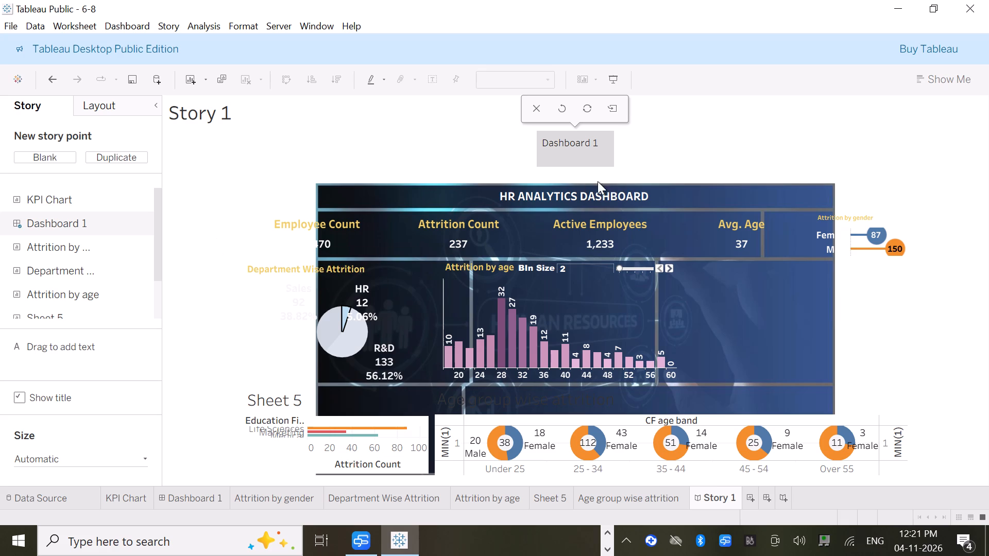
pyautogui.click(687, 162)
# Add two blank story points, placing the Department Wise Attrition sheet in the second and Attrition by age in the third.
pyautogui.click(54, 158)
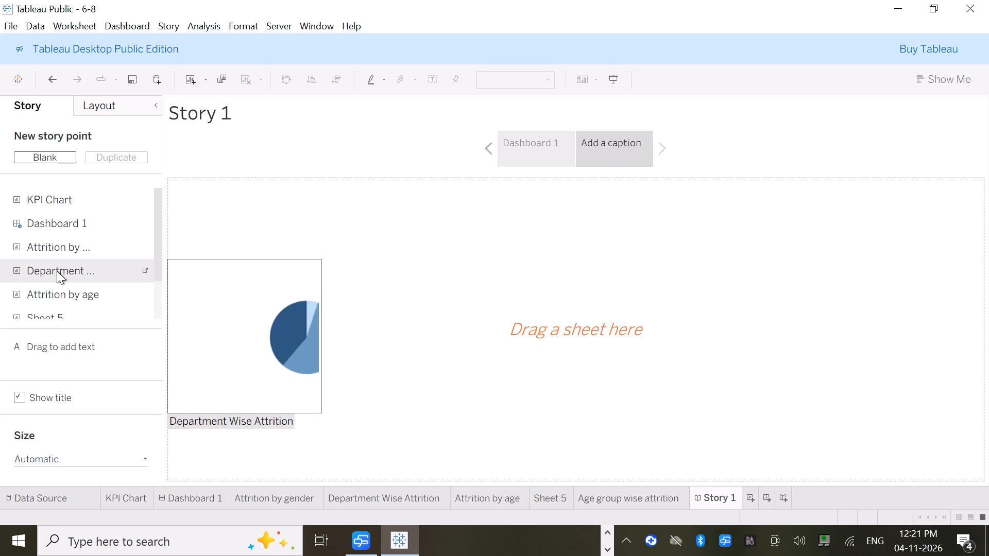
pyautogui.moveTo(57, 271); pyautogui.dragTo(361, 234)
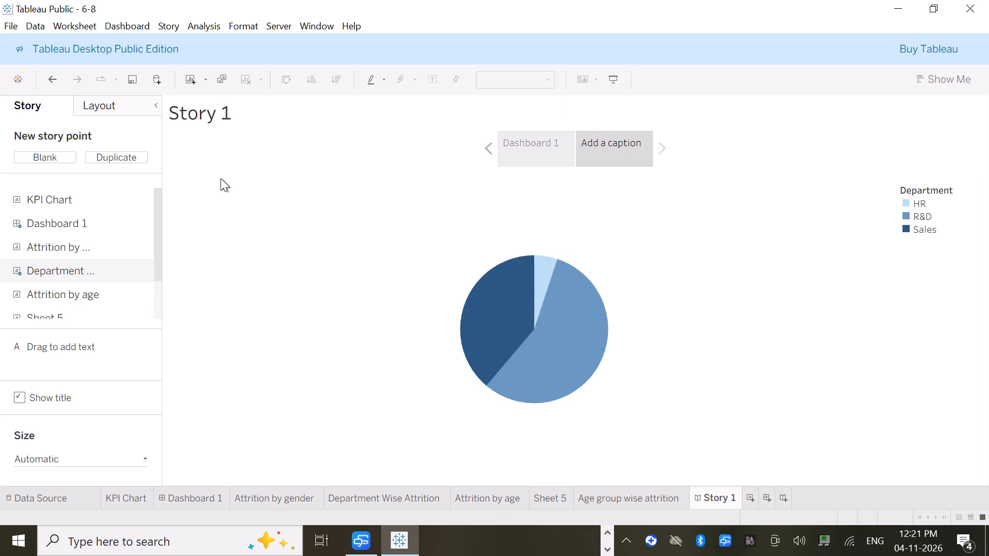
pyautogui.click(58, 155)
pyautogui.moveTo(44, 284); pyautogui.dragTo(63, 289)
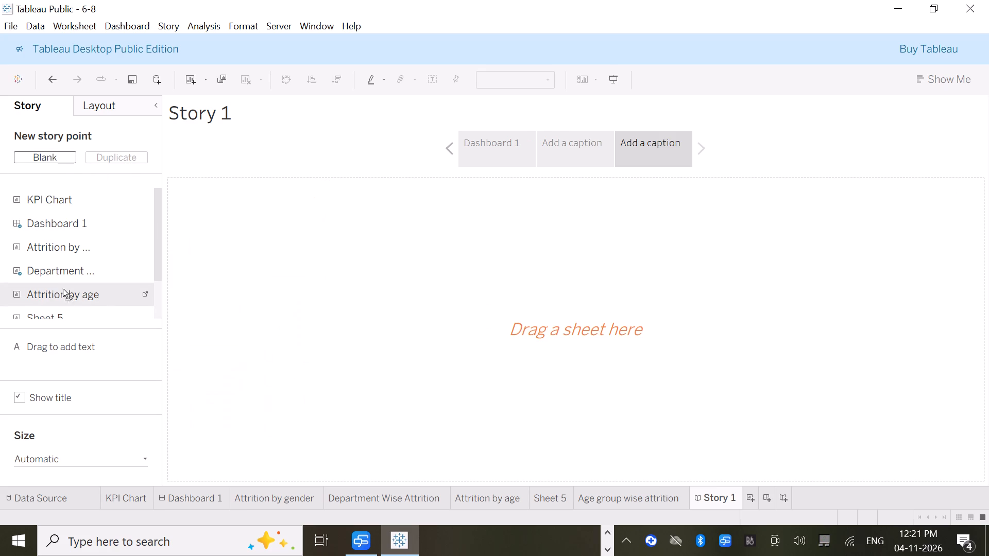
pyautogui.moveTo(63, 289); pyautogui.dragTo(306, 267)
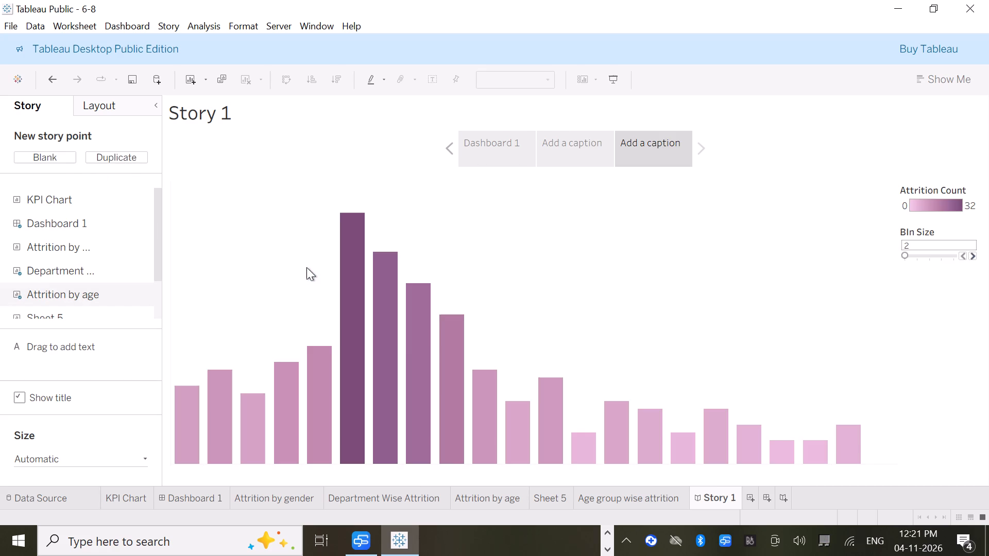
# Step through the three story points from Dashboard 1 to the Attrition by age chart.
pyautogui.click(503, 155)
pyautogui.click(567, 148)
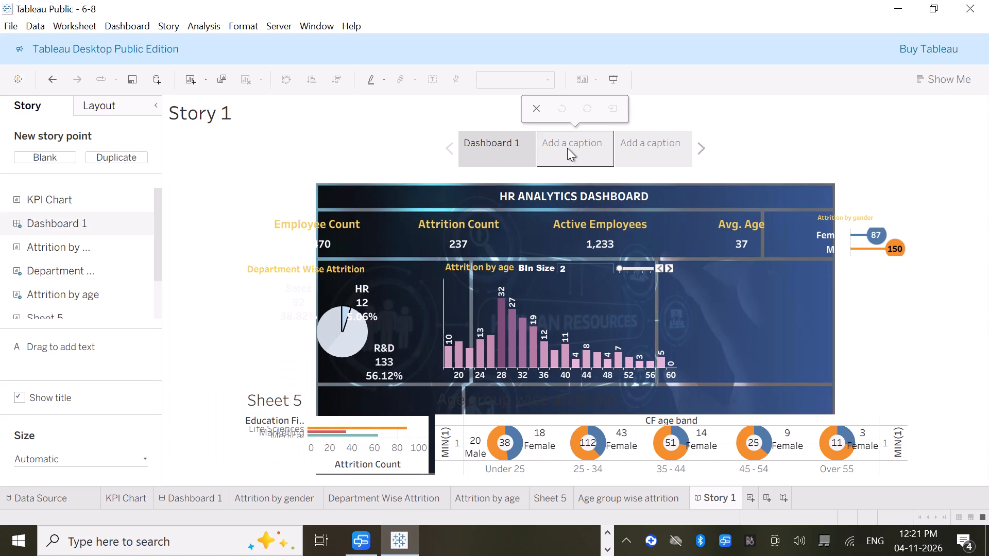
pyautogui.click(654, 151)
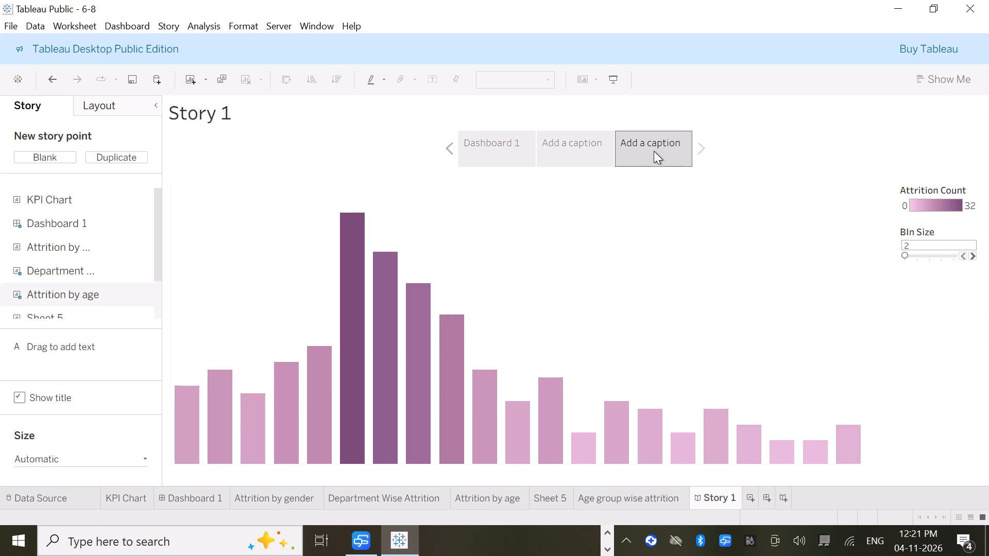
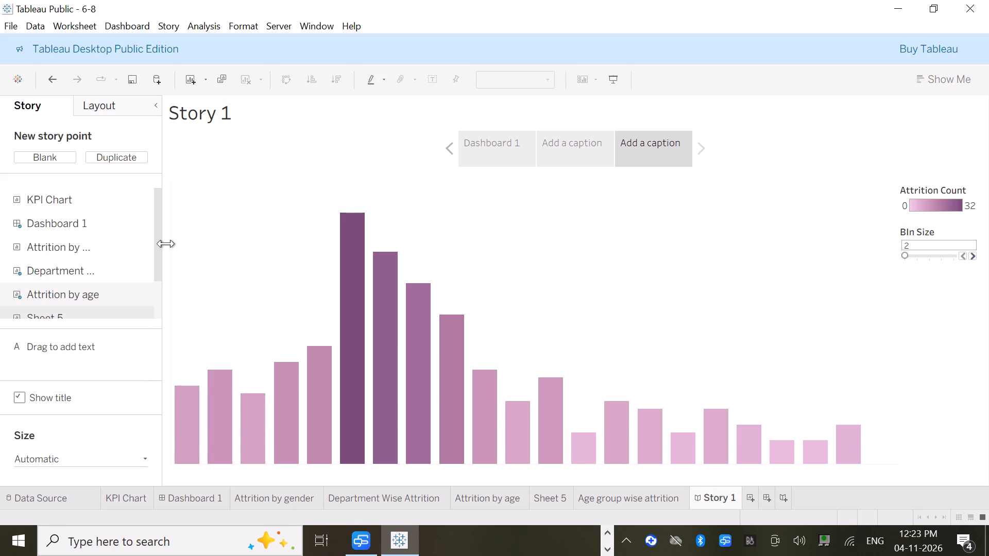
# Leave the story and go back to the Dashboard 1 sheet to view the HR Analytics dashboard.
pyautogui.moveTo(156, 225); pyautogui.dragTo(160, 220)
pyautogui.click(170, 495)
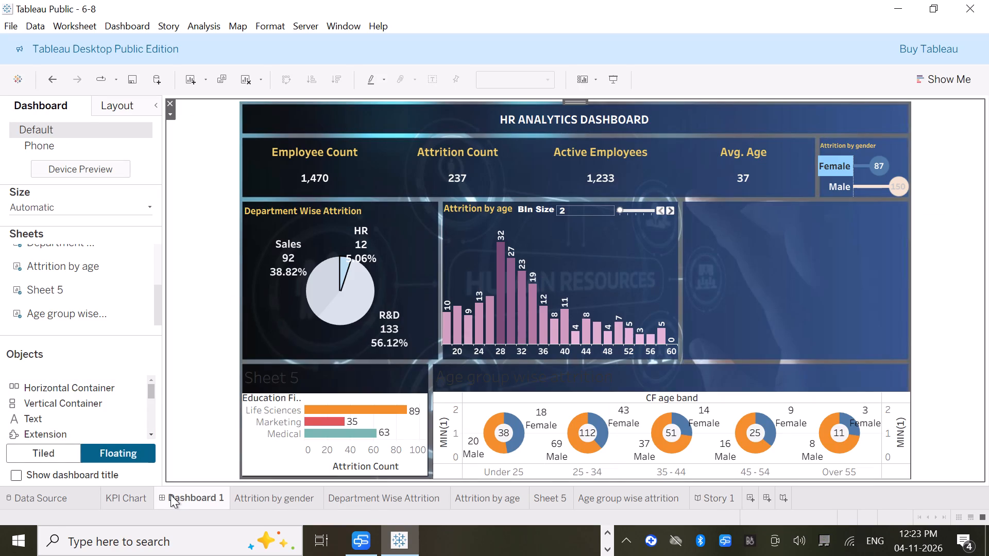
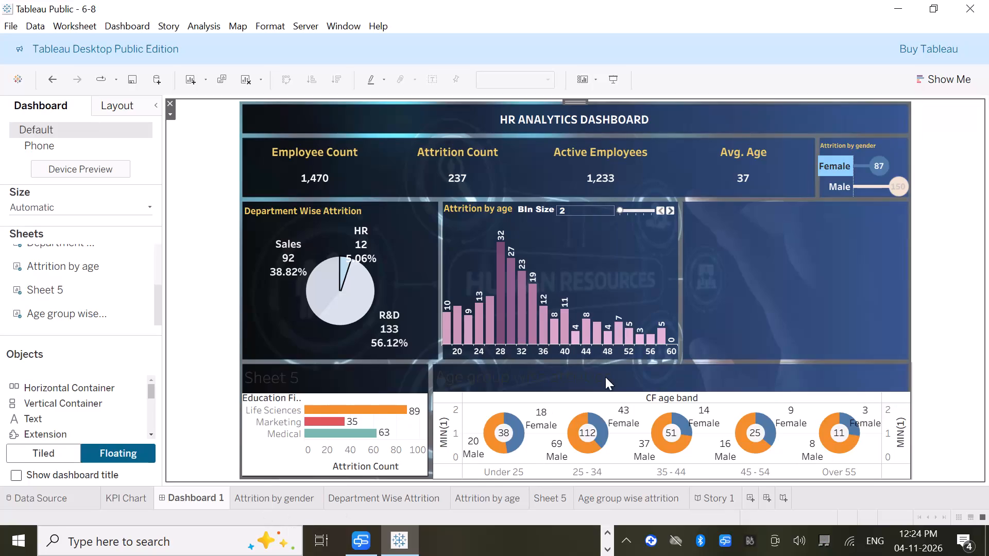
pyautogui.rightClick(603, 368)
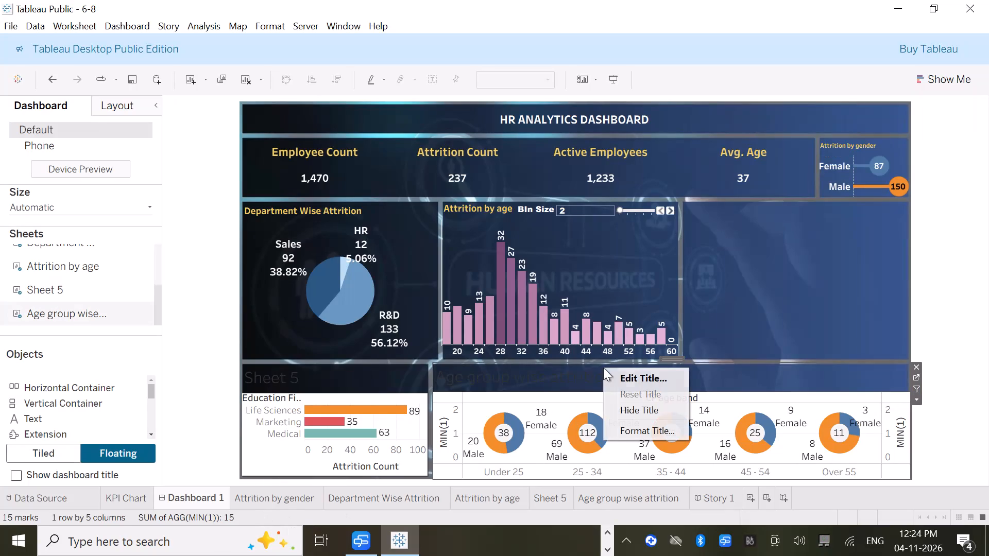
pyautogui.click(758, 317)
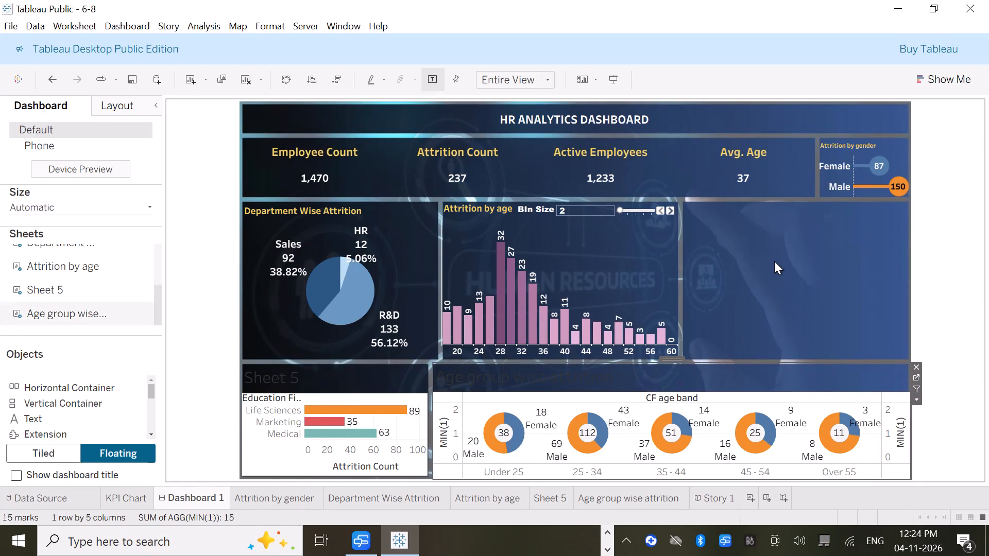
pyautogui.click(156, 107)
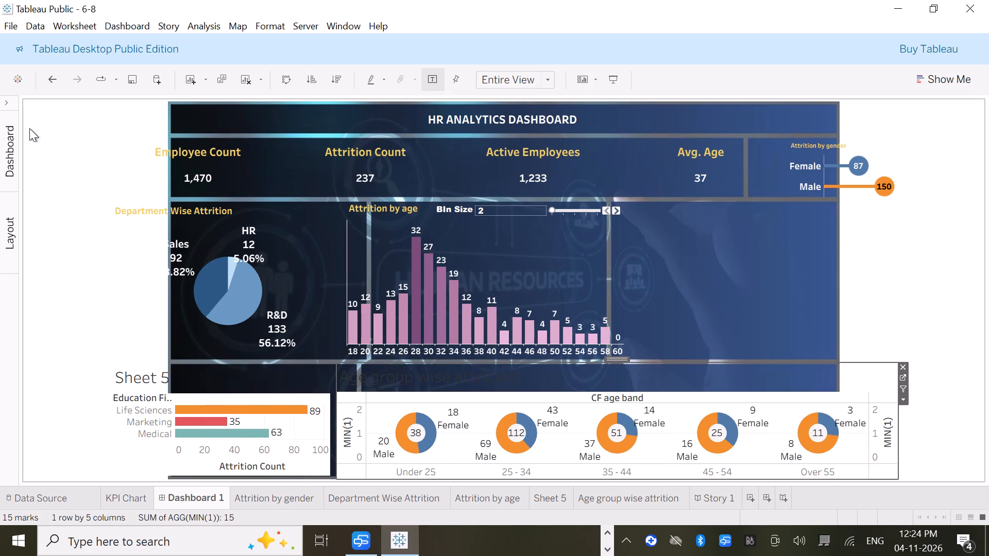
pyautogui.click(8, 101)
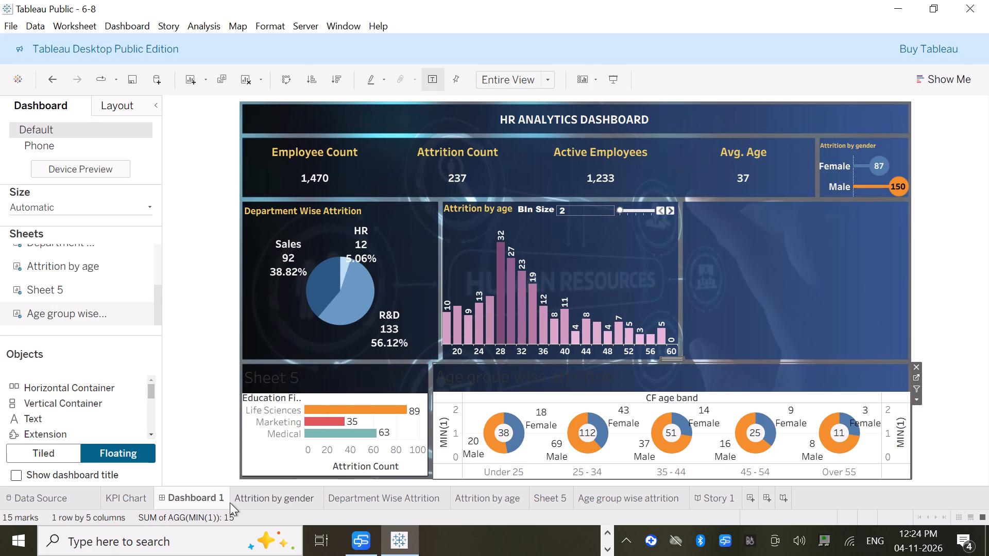
# Go back to Story 1 and examine the age-wise attrition bar chart in its third story point.
pyautogui.click(714, 500)
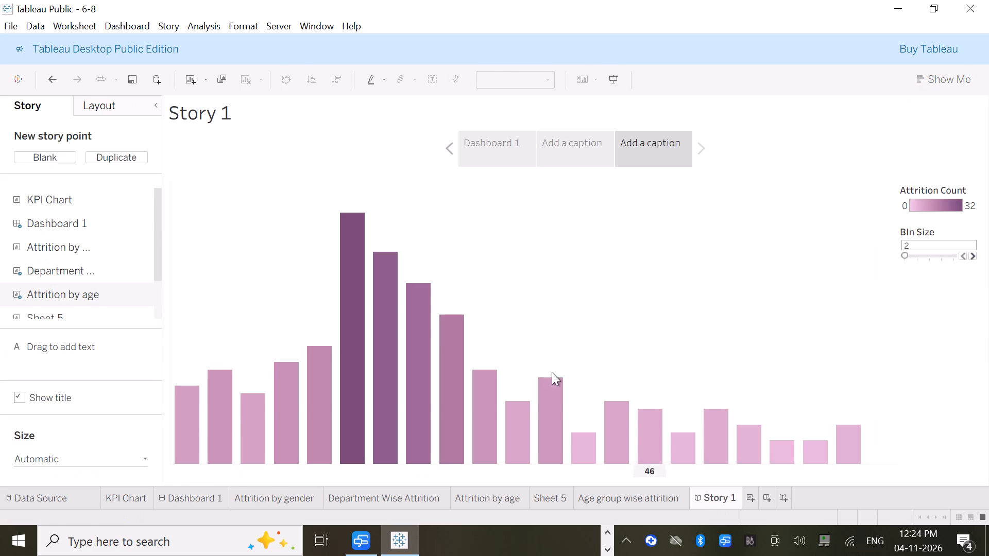
pyautogui.click(208, 28)
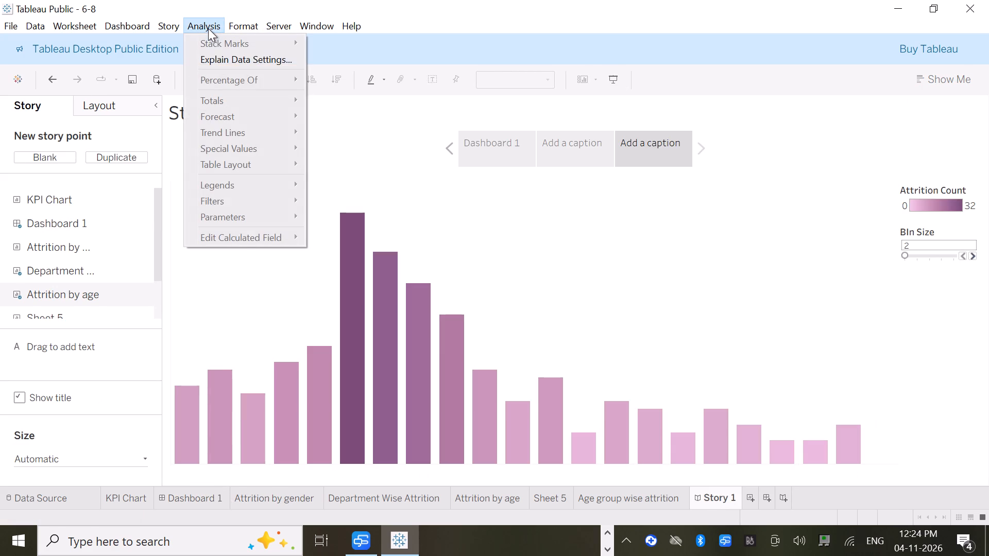
pyautogui.click(532, 299)
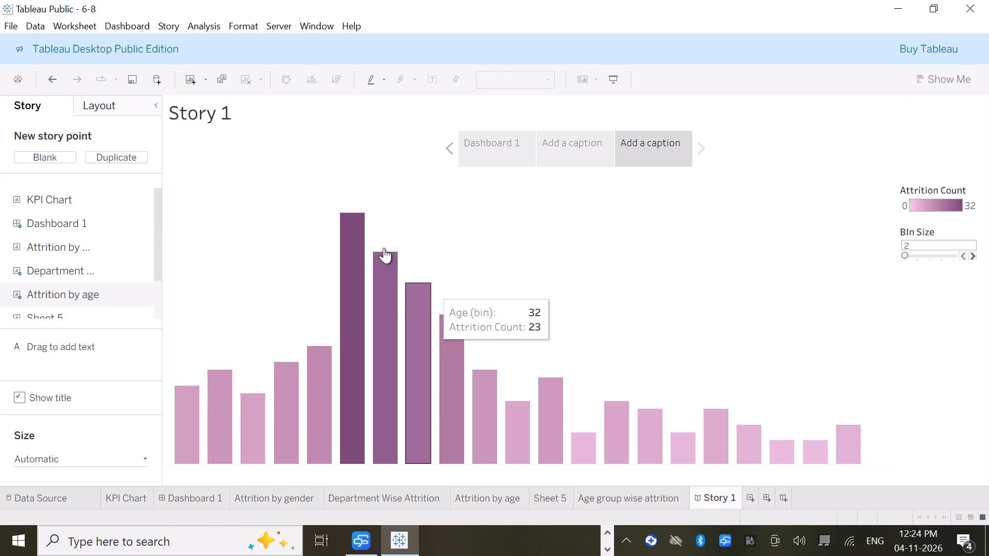
pyautogui.click(76, 249)
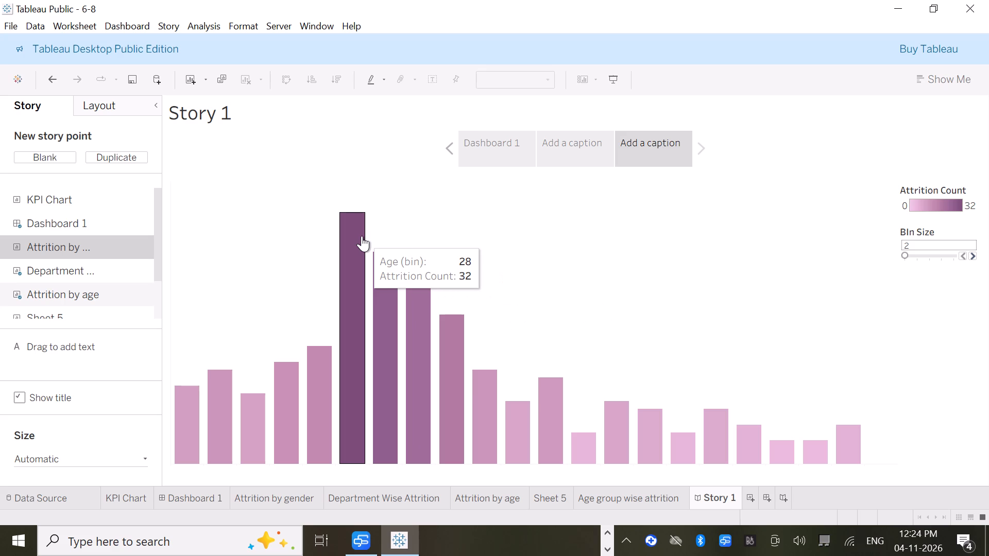
pyautogui.click(626, 218)
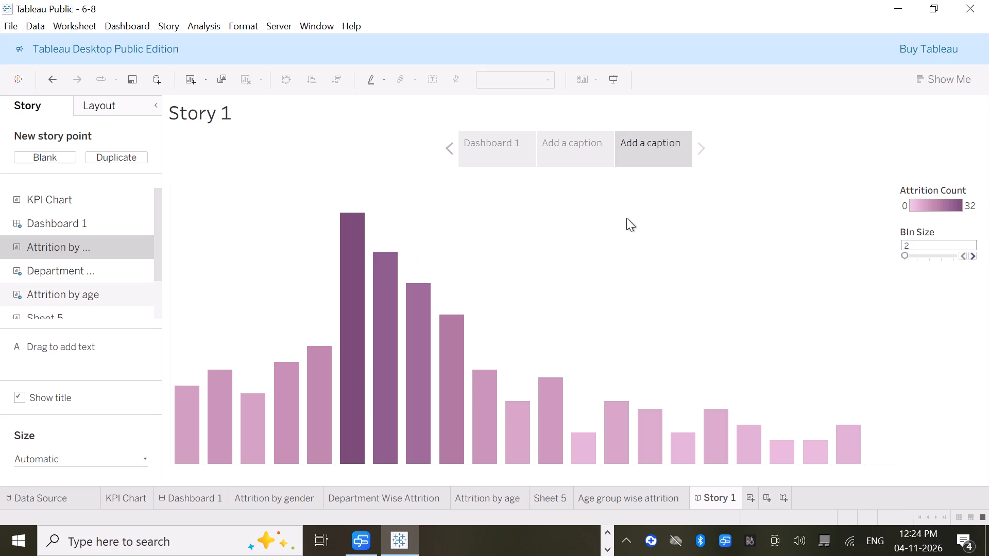
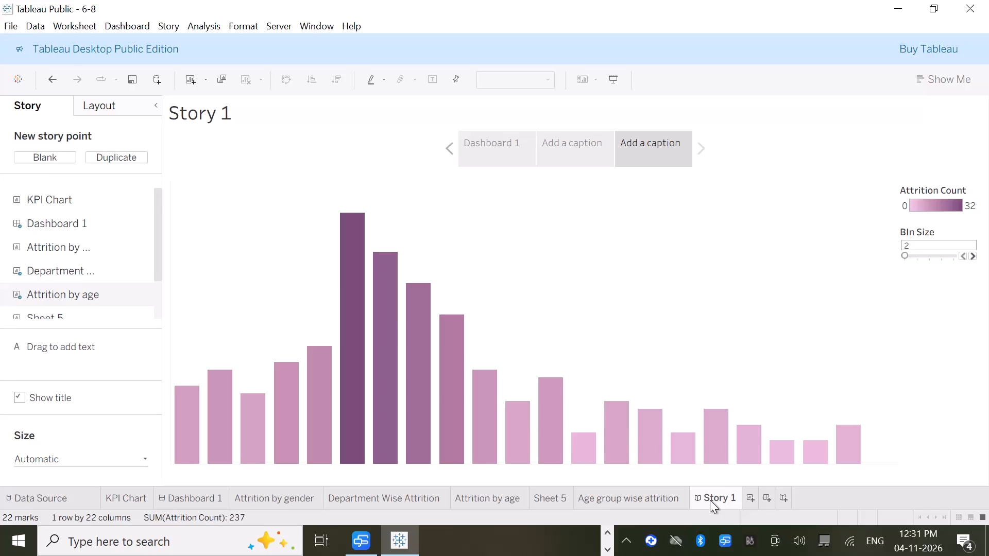
# Compare the Dashboard 1 story point's layout in Story 1 with the original Dashboard 1 sheet.
pyautogui.click(489, 168)
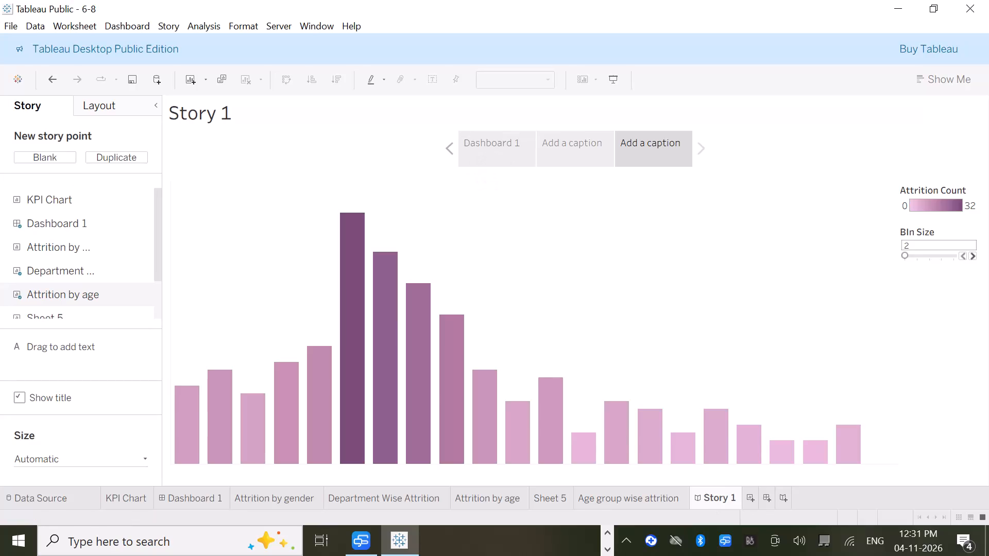
pyautogui.click(504, 151)
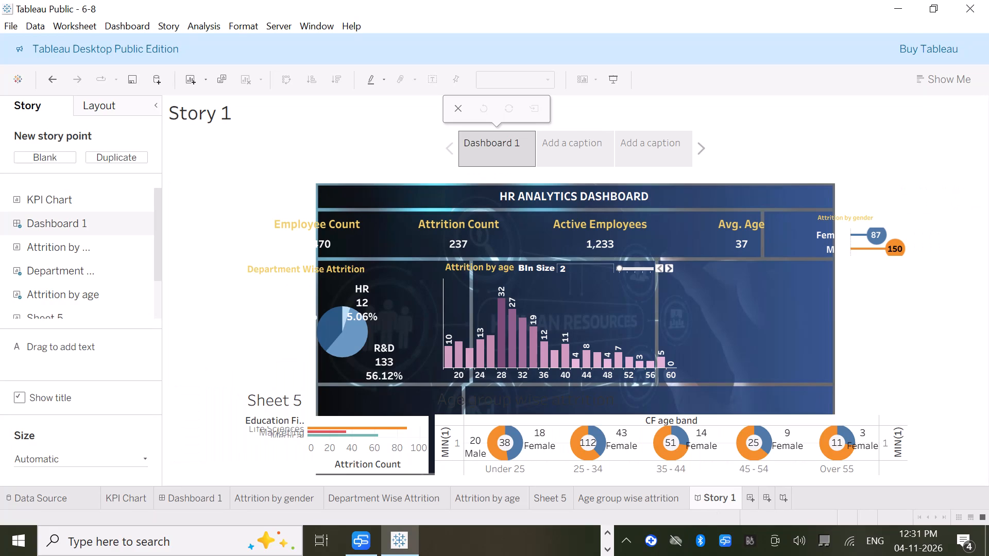
pyautogui.click(186, 506)
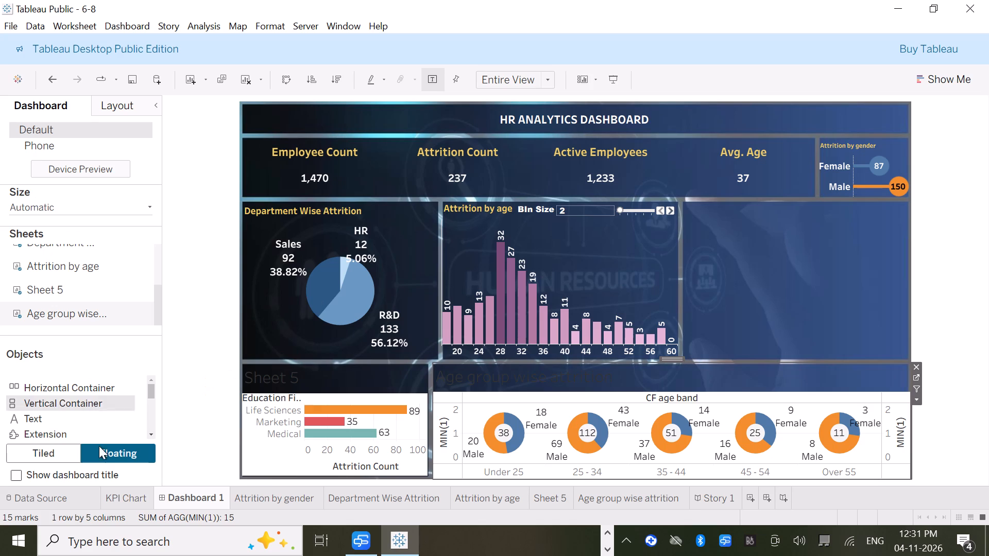
pyautogui.click(717, 502)
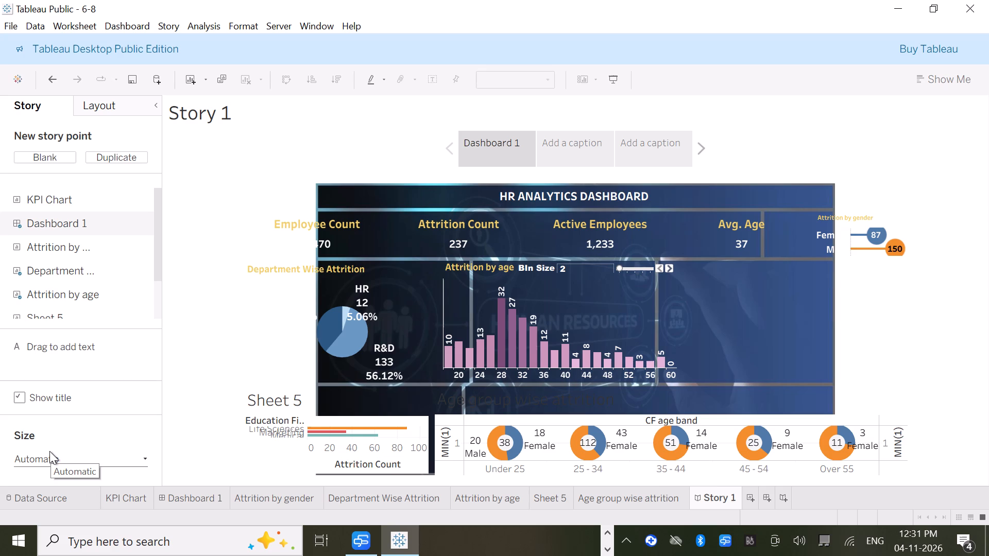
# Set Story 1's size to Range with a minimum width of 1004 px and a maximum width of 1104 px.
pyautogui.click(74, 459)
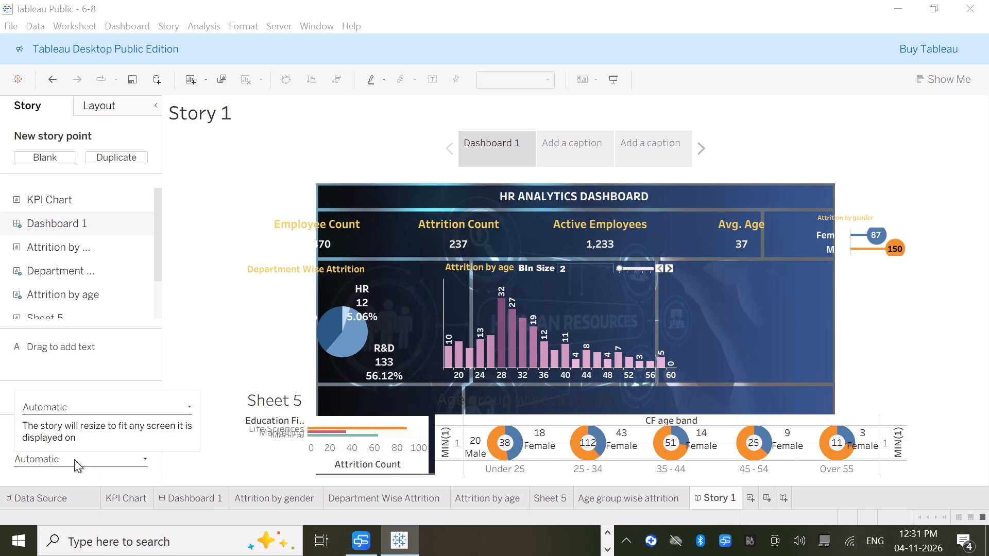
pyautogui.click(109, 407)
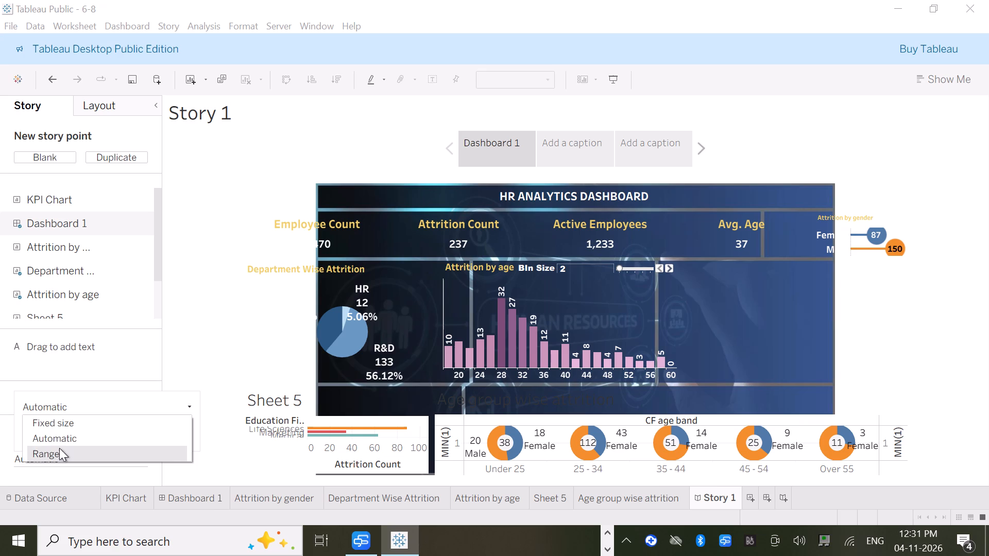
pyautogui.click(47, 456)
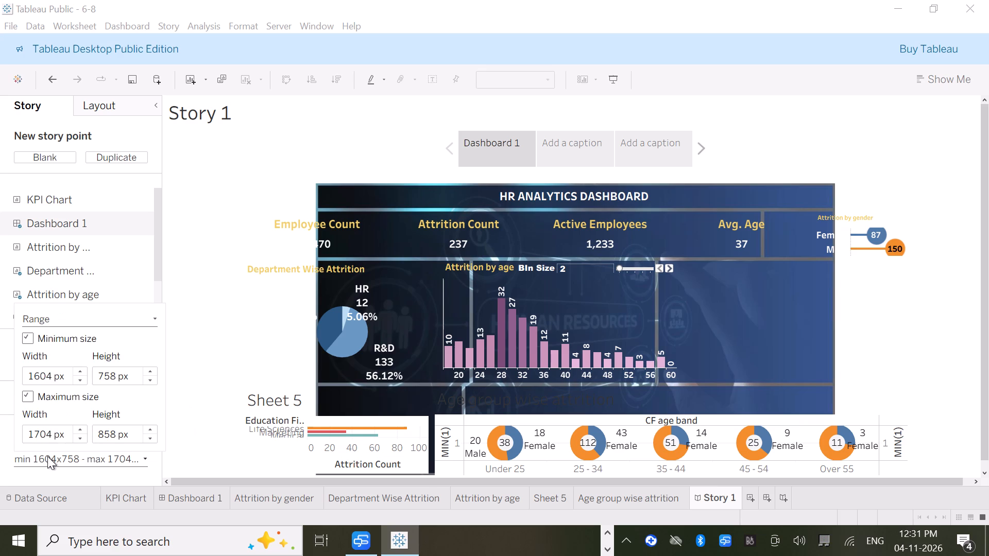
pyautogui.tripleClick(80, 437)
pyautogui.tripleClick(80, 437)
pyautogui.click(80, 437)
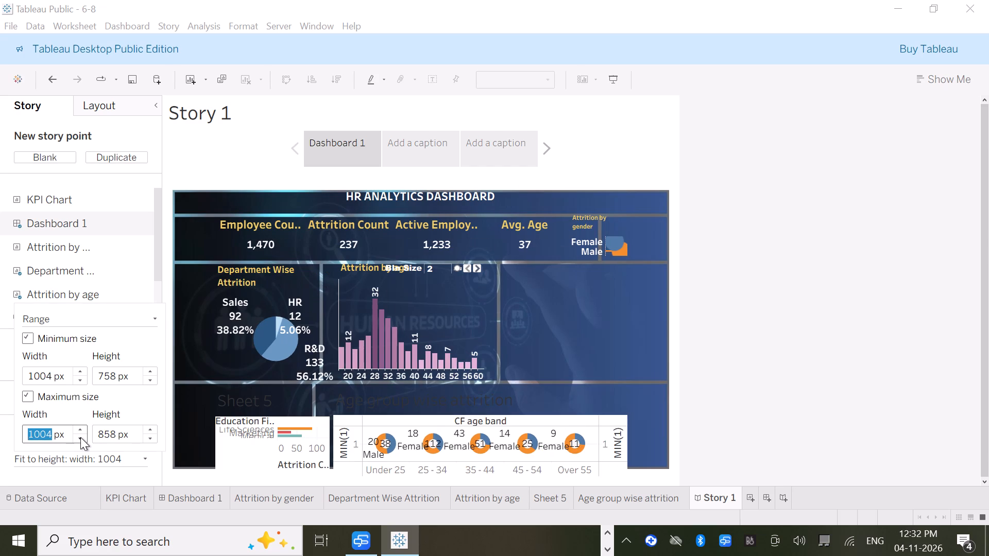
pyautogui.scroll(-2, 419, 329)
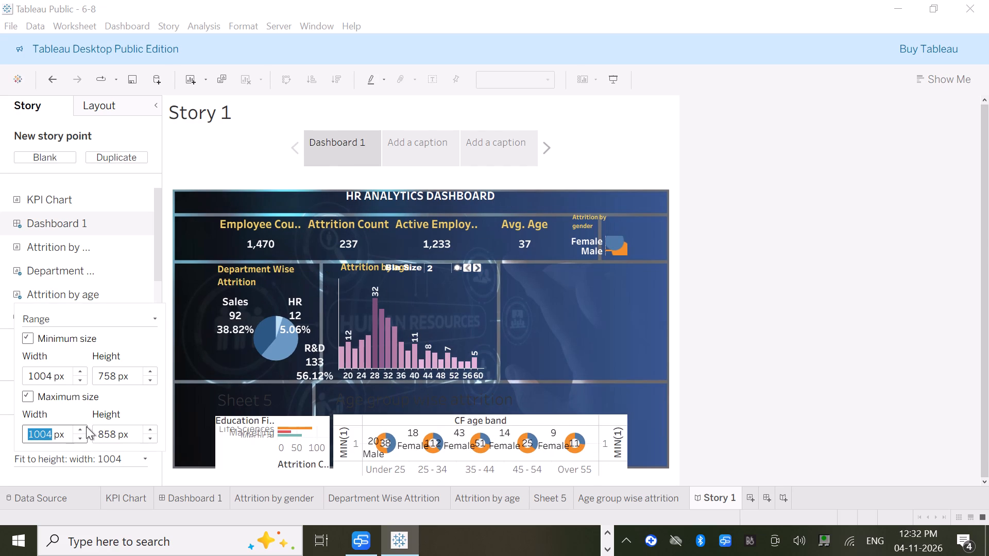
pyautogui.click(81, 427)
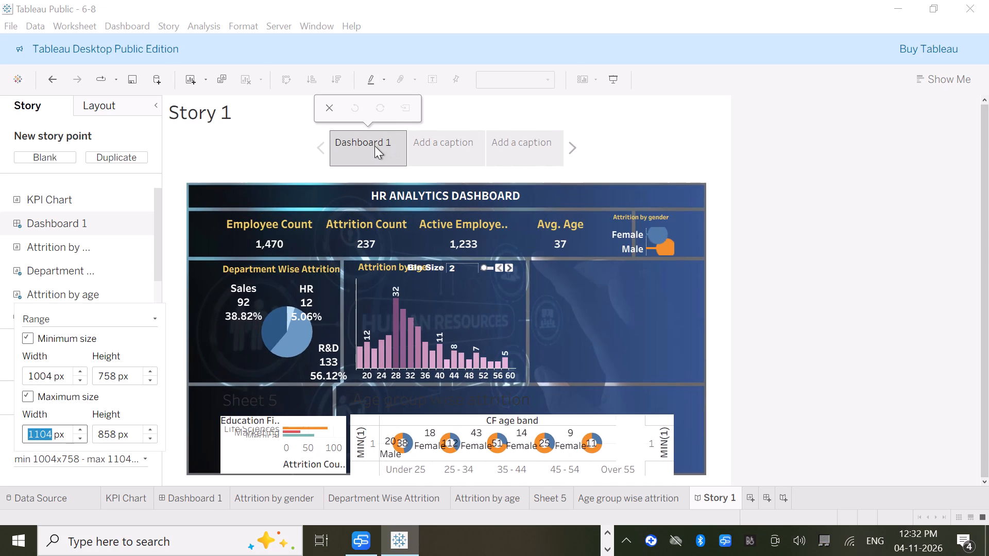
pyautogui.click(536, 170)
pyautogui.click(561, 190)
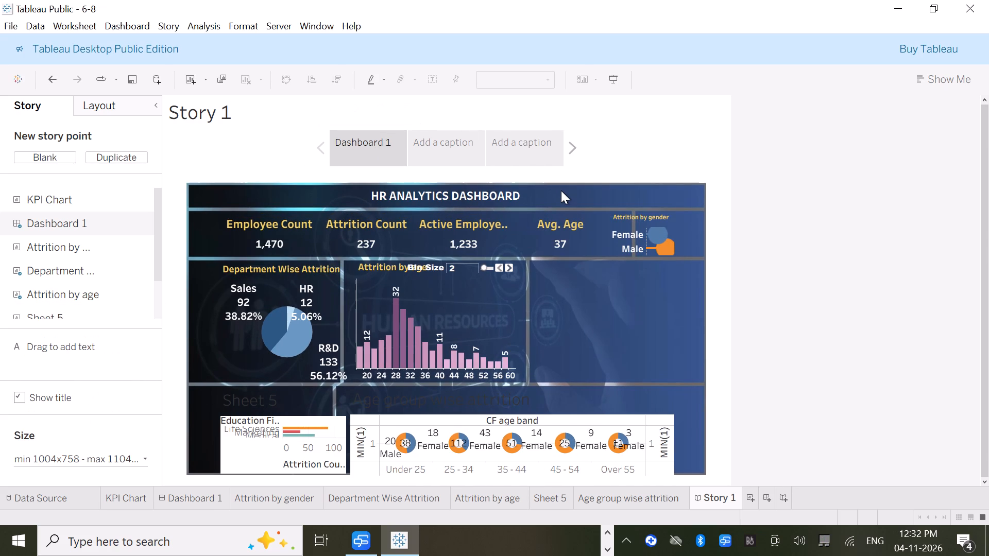
# Delete the Story 1 sheet from the workbook.
pyautogui.rightClick(380, 151)
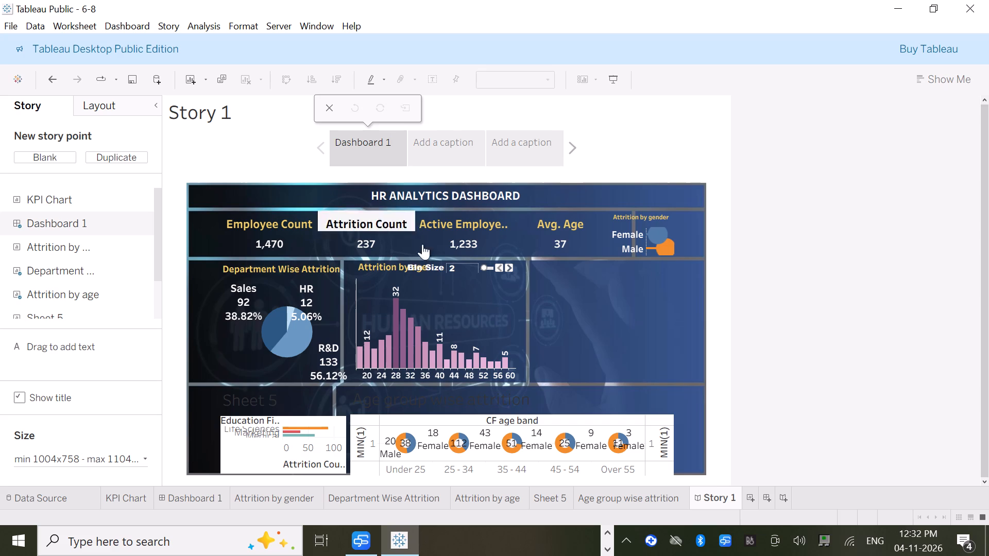
pyautogui.scroll(-2, 583, 343)
pyautogui.rightClick(720, 498)
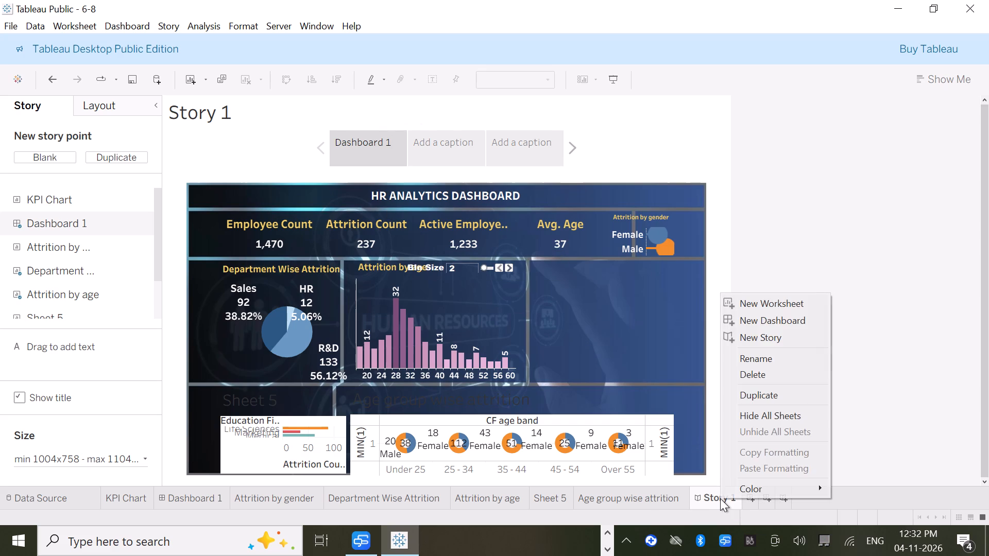
pyautogui.click(752, 375)
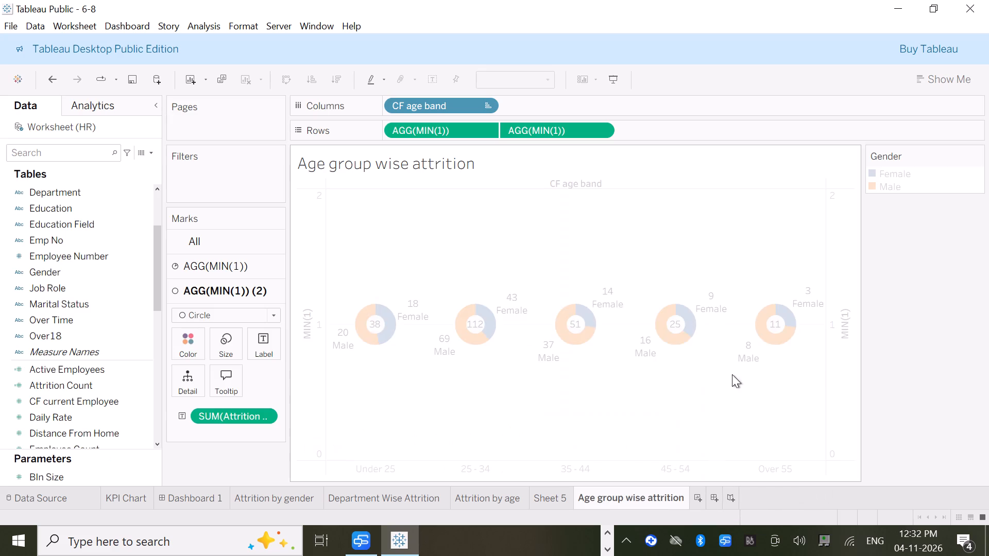
# Create a new story and add Dashboard 1 as its first story point, checking how the dashboard fits.
pyautogui.click(732, 498)
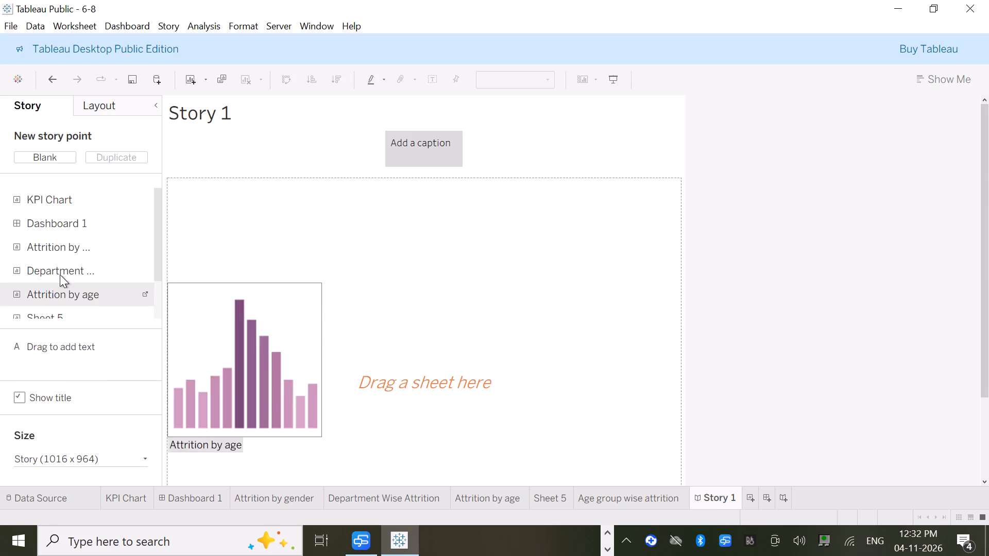
pyautogui.moveTo(58, 223); pyautogui.dragTo(258, 233)
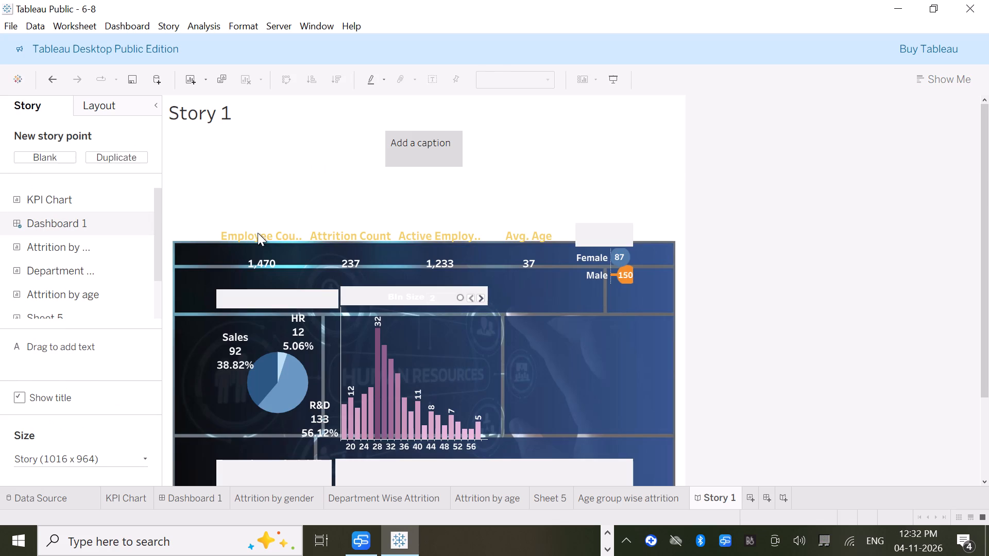
pyautogui.scroll(-3, 642, 394)
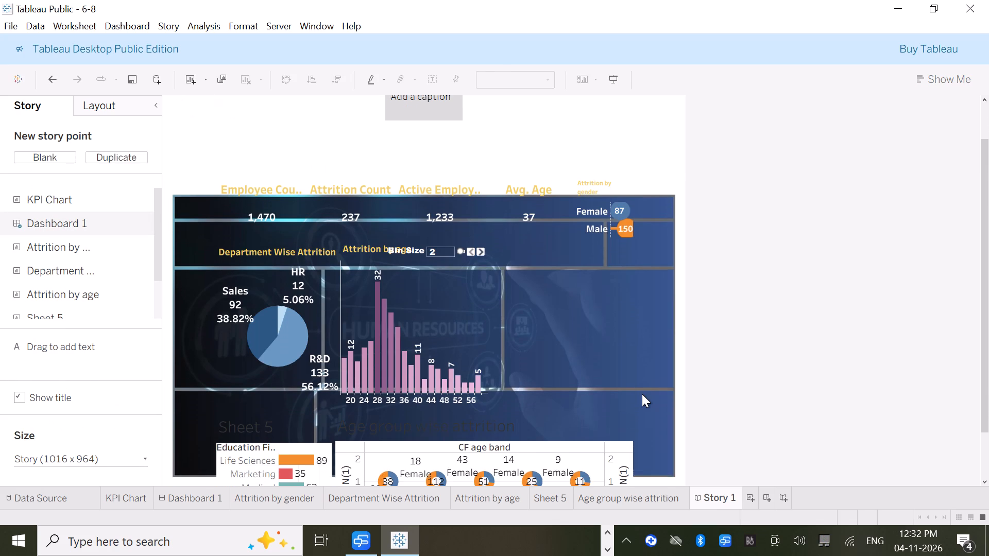
pyautogui.scroll(-4, 642, 394)
pyautogui.click(478, 368)
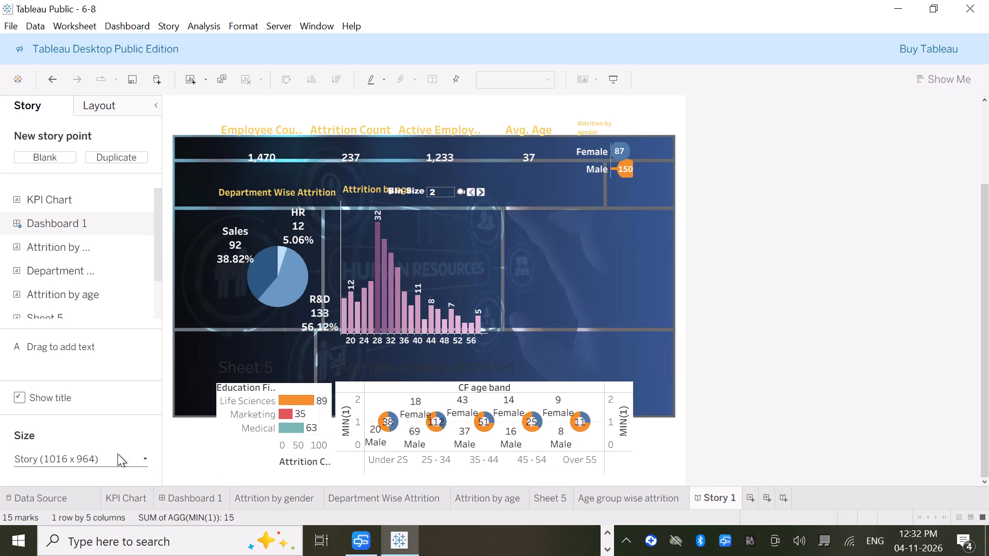
# Set the new story's fixed-size width to 1716 px.
pyautogui.click(140, 459)
pyautogui.scroll(-1, 140, 459)
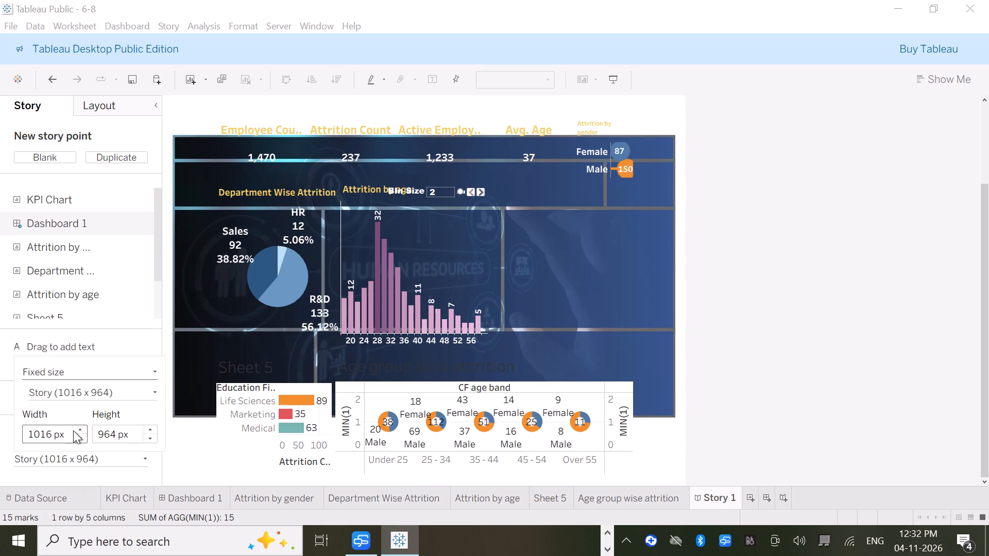
pyautogui.click(80, 432)
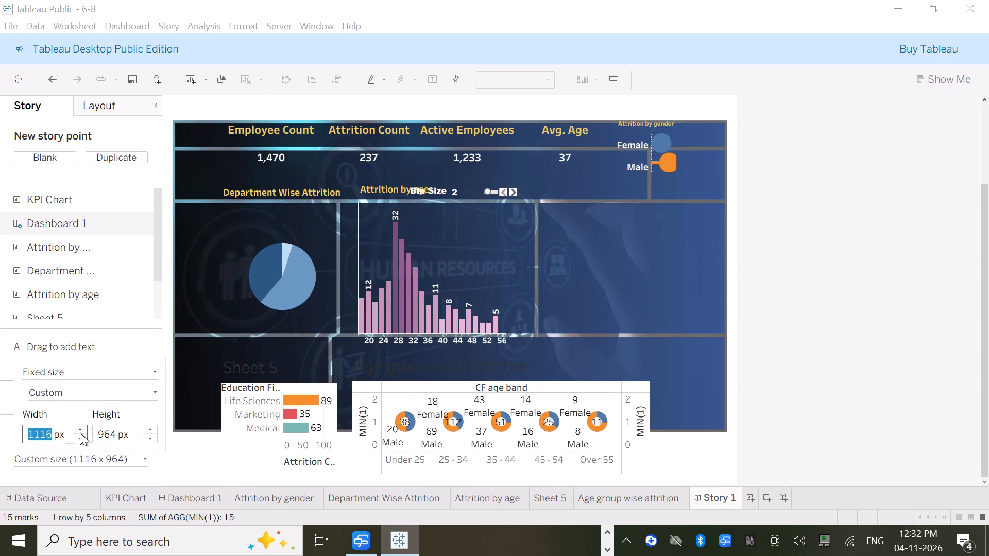
pyautogui.click(80, 430)
pyautogui.click(80, 430)
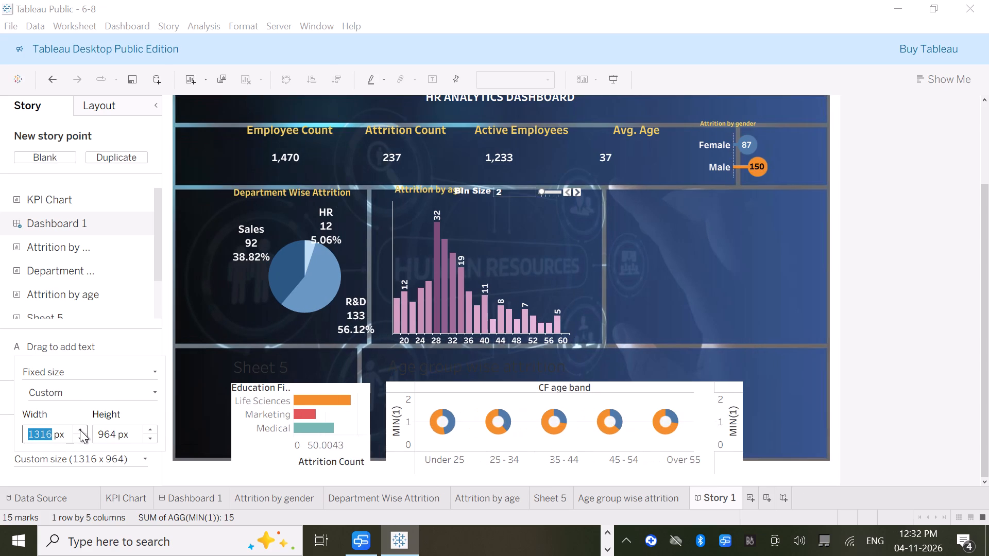
pyautogui.click(80, 430)
pyautogui.click(80, 430)
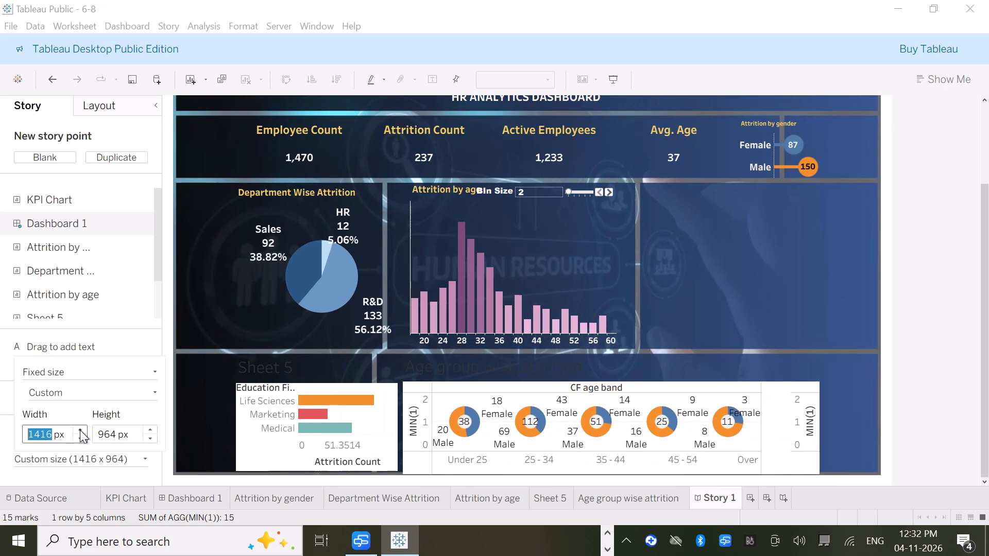
pyautogui.click(80, 430)
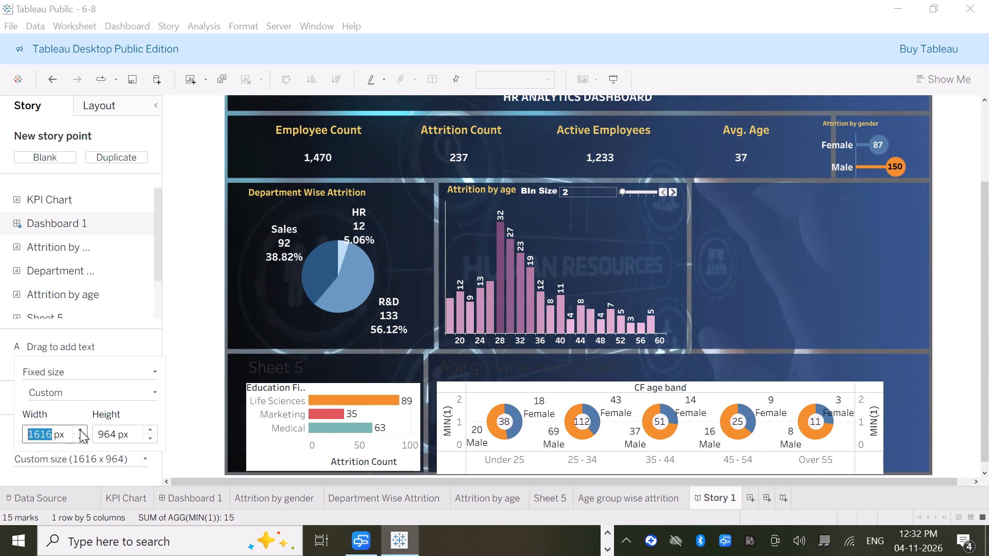
pyautogui.click(80, 430)
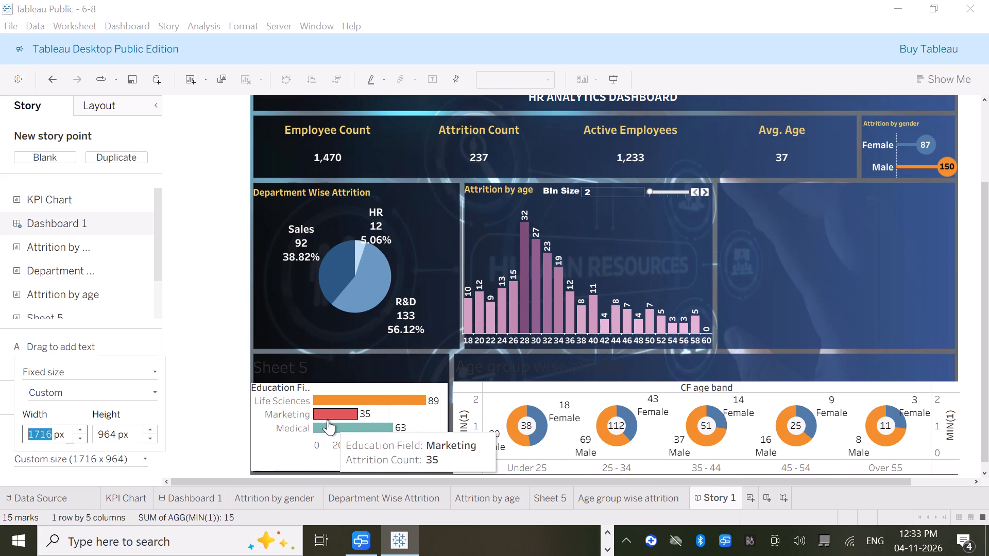
# Set the story's fixed-size height to 1264 px and check the dashboard's lower charts.
pyautogui.click(150, 428)
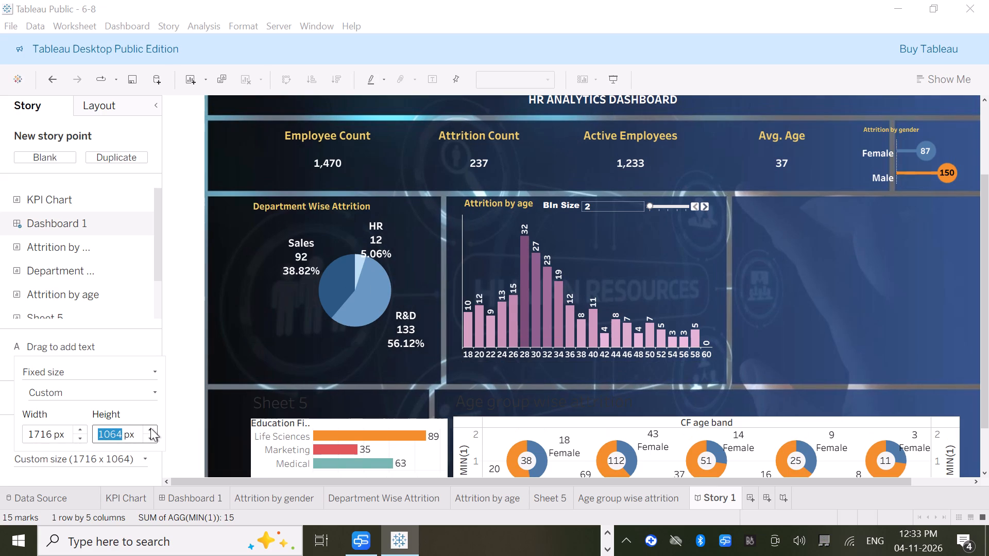
pyautogui.click(150, 428)
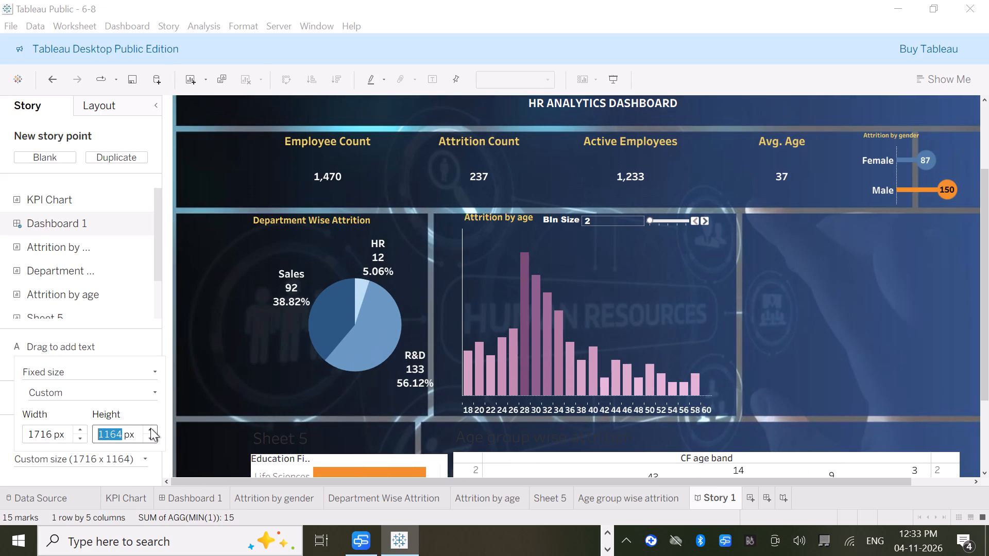
pyautogui.click(150, 428)
pyautogui.scroll(-5, 434, 399)
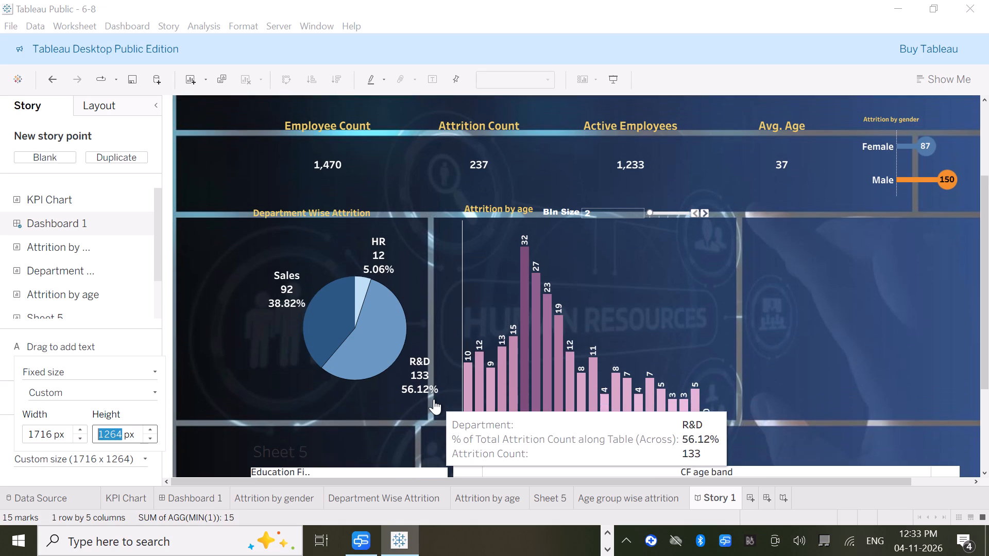
pyautogui.scroll(-2, 747, 328)
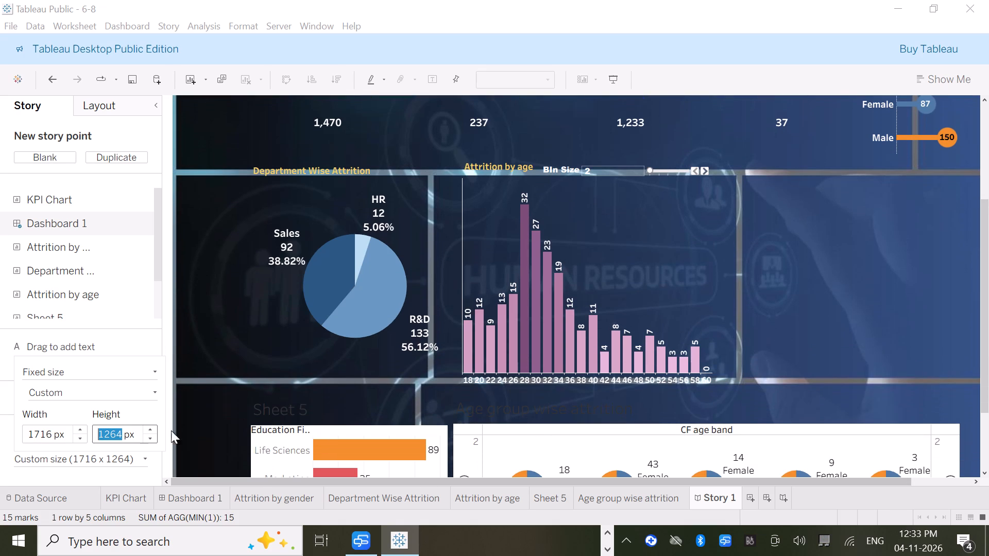